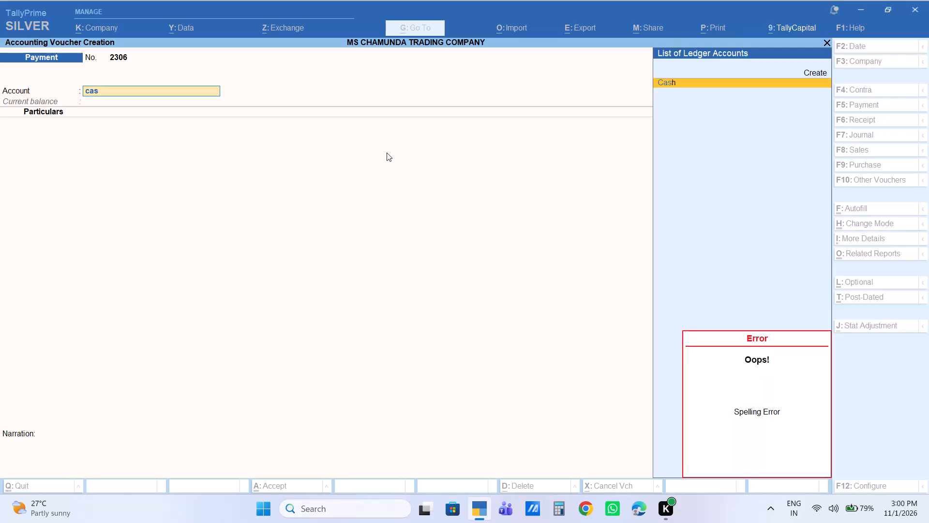
Record a cash payment of 50,000 to Aman Ji Banaras Bank Chowk against bill 1279 and save the voucher without a narration.
key("Return")
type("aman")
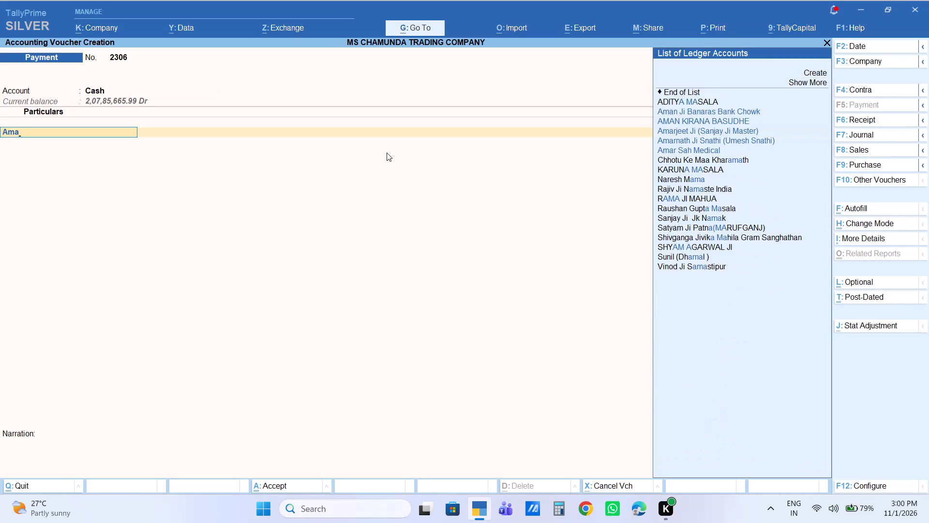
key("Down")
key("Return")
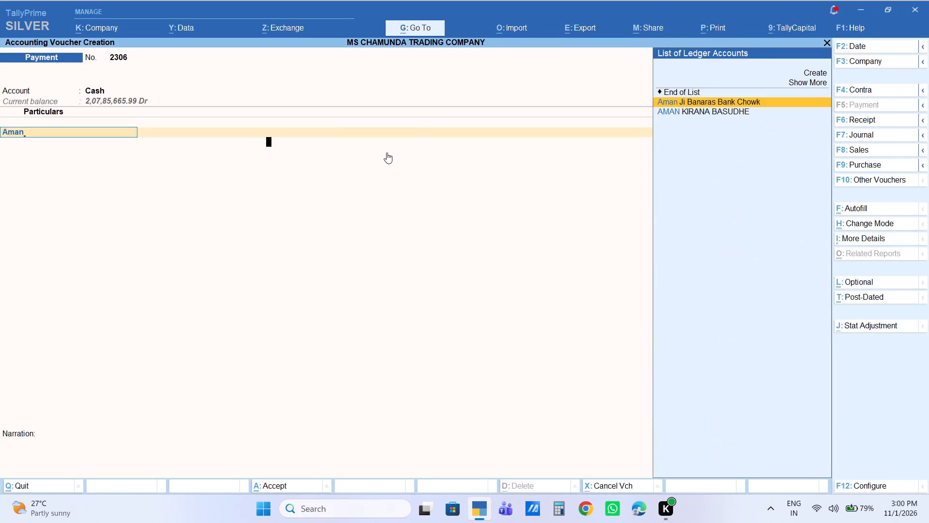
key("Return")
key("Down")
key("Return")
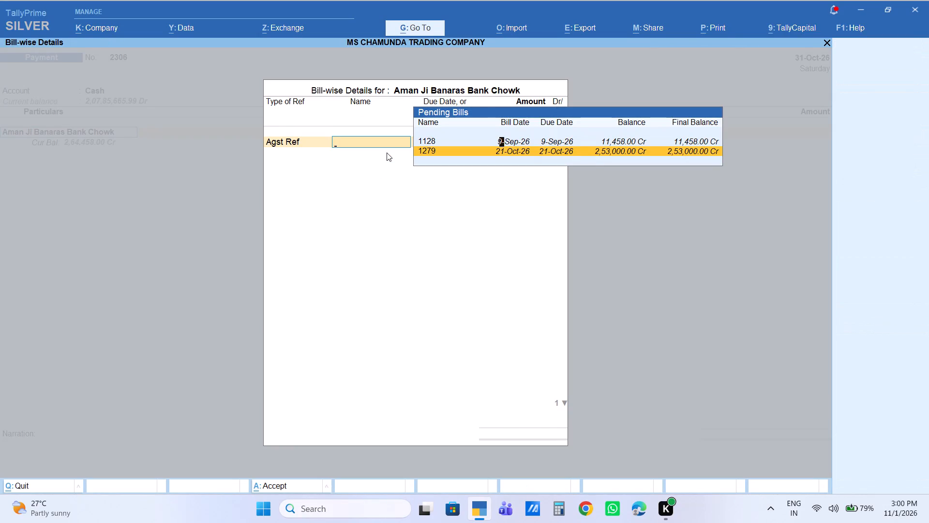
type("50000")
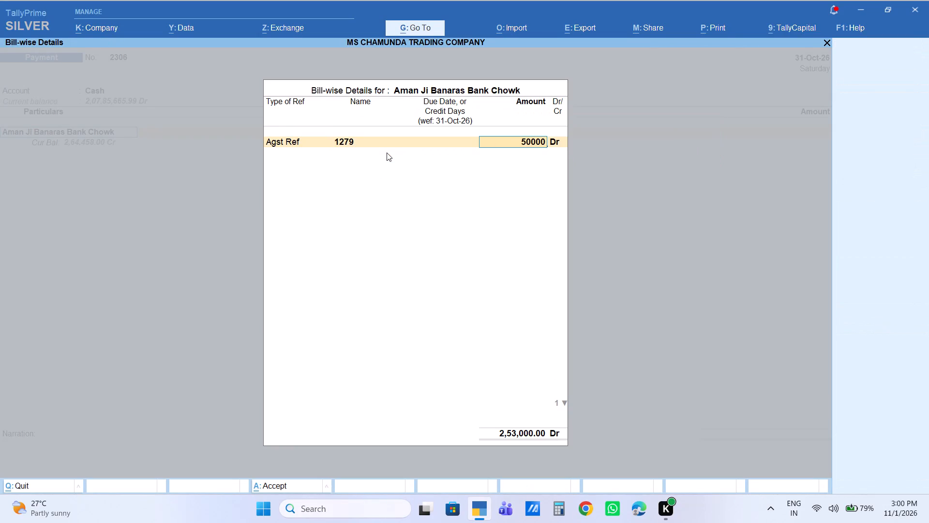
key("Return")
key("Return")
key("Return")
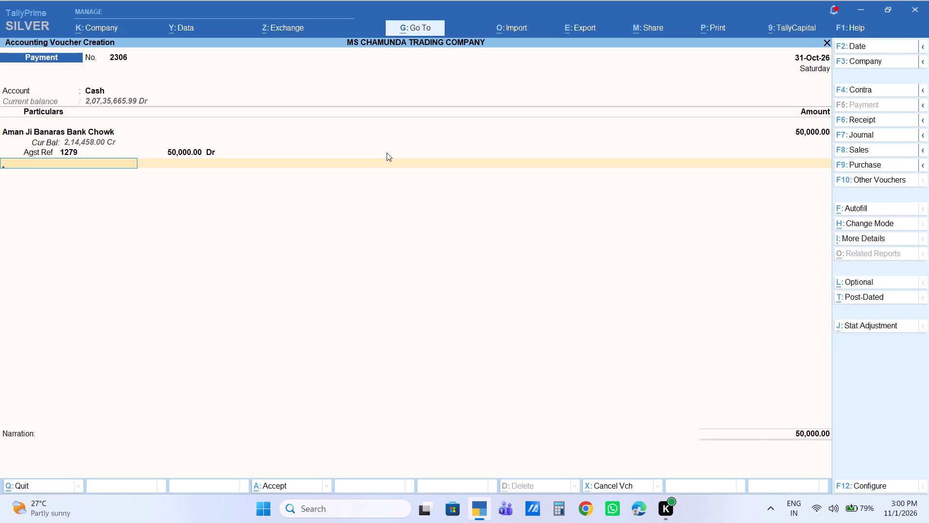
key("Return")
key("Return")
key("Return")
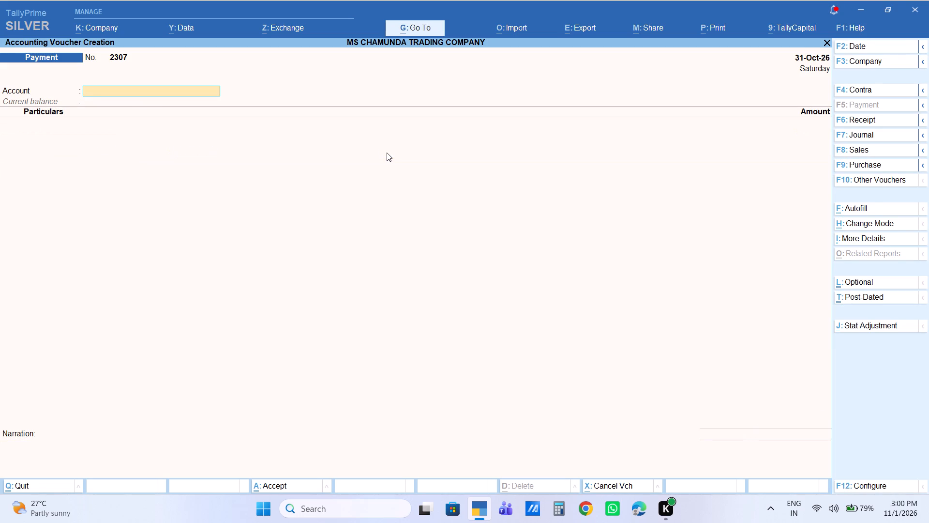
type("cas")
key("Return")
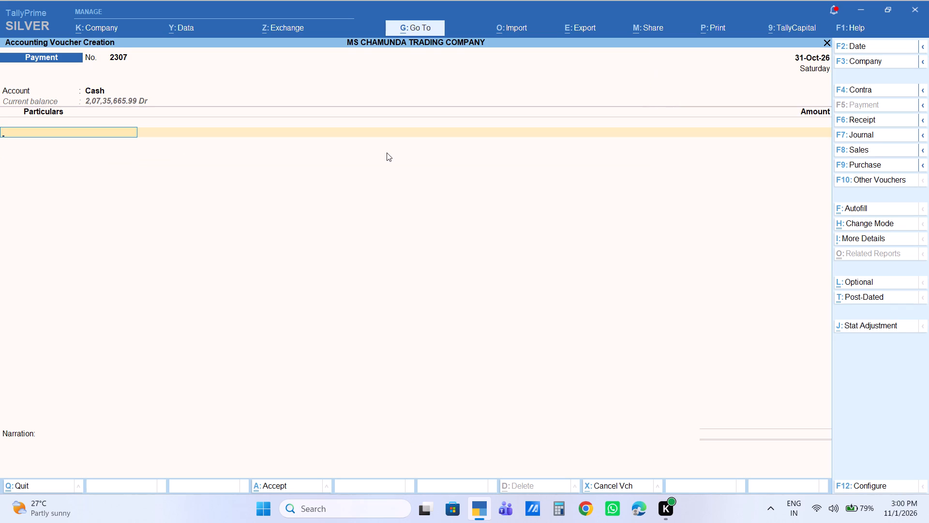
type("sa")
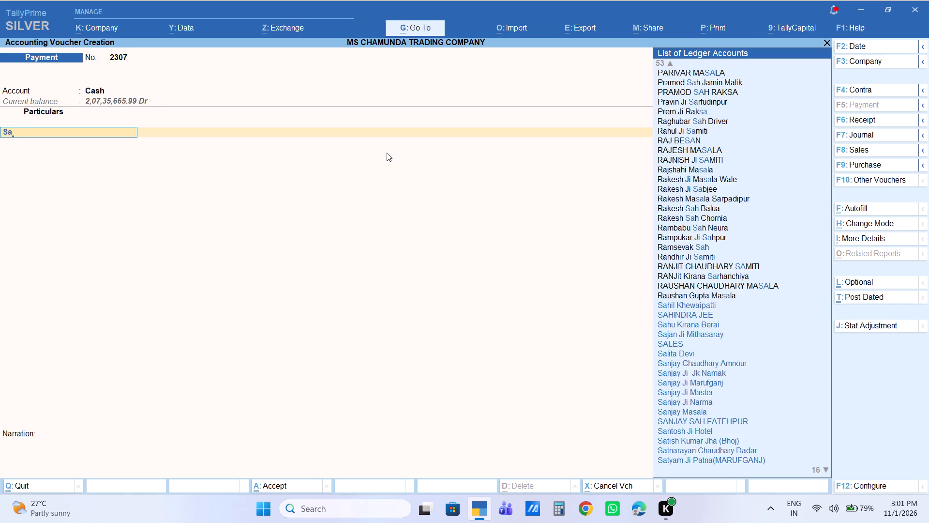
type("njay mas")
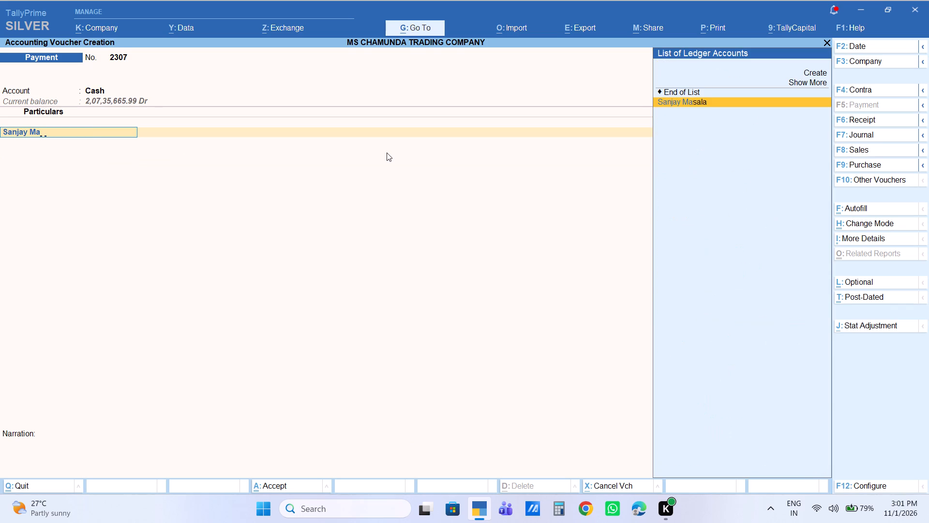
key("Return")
Allocate the Sanjay Masala payment as Agst Ref to pending bill 998 for its full 34,780 and finish the particulars.
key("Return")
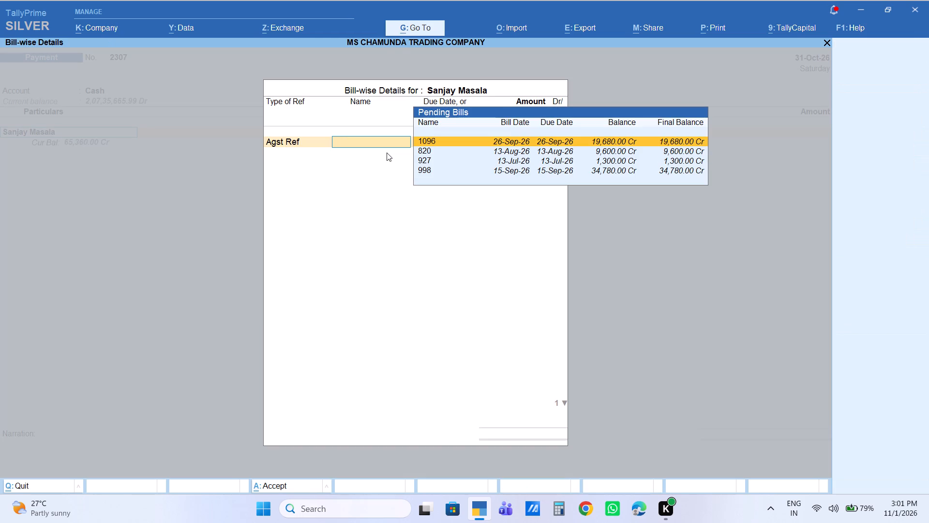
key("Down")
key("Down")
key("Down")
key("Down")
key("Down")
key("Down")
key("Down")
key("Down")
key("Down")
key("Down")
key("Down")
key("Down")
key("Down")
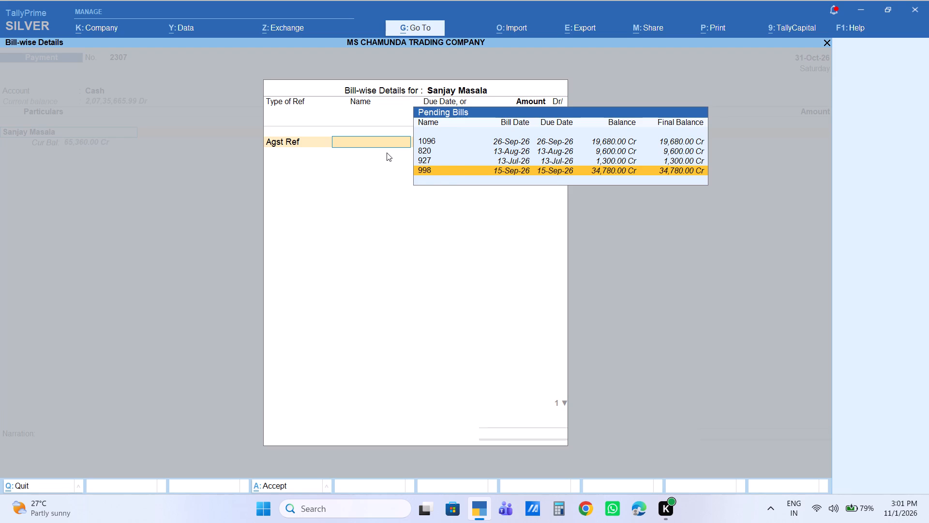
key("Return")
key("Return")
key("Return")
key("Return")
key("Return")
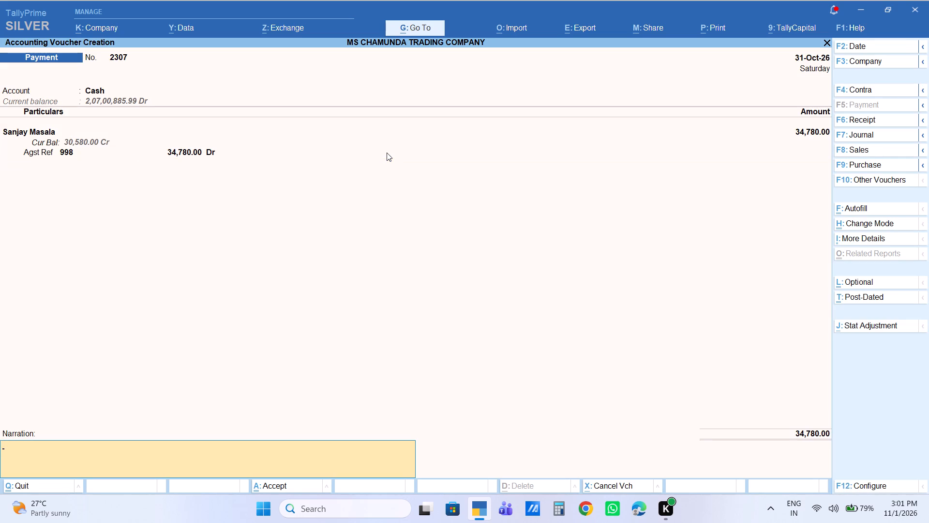
Add the narration "bhugtani 15/09/26" to the Sanjay Masala payment and save the voucher.
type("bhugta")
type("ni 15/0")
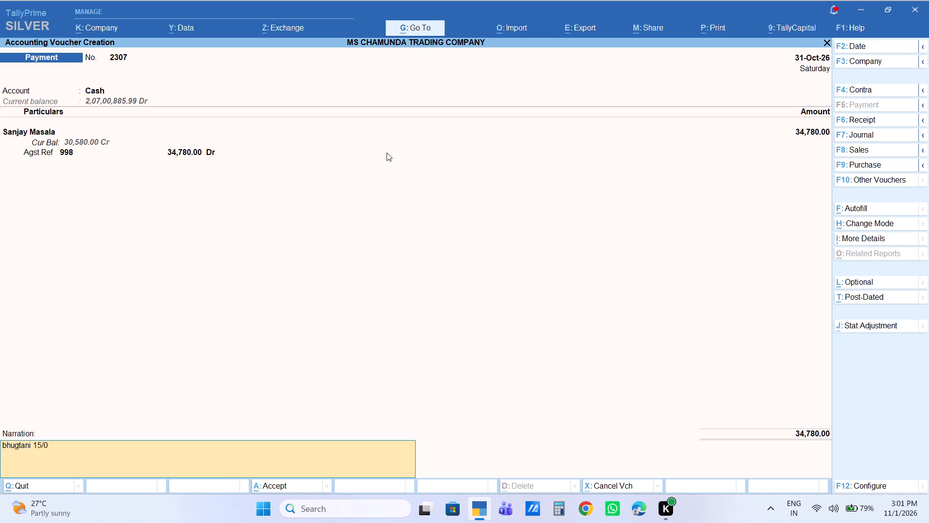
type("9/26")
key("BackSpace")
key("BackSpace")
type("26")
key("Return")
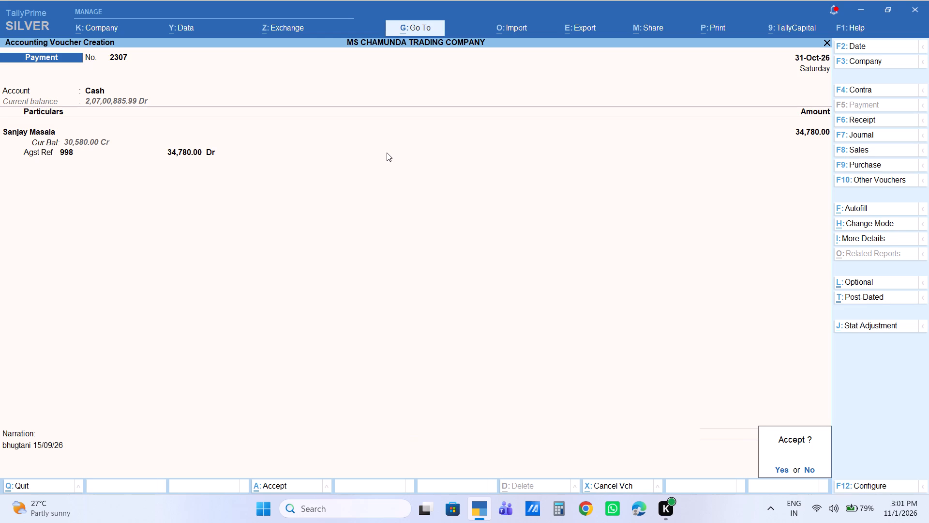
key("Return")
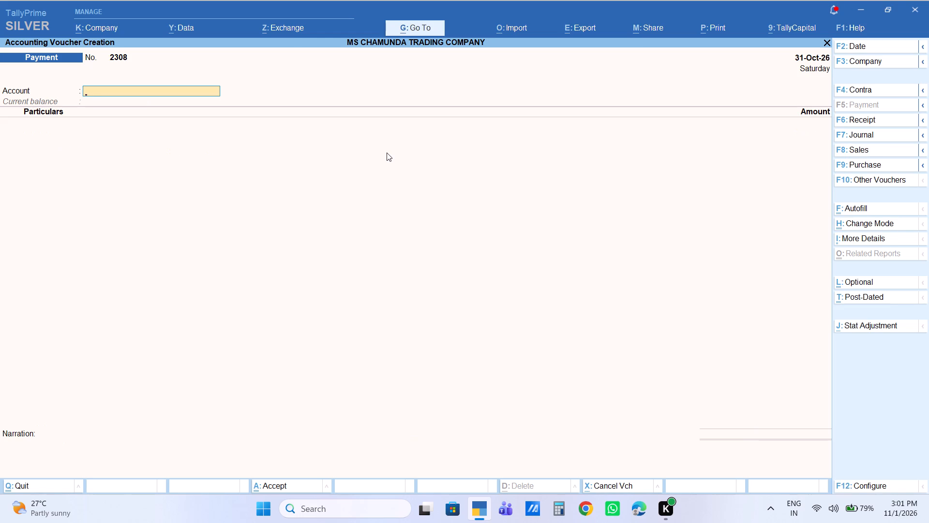
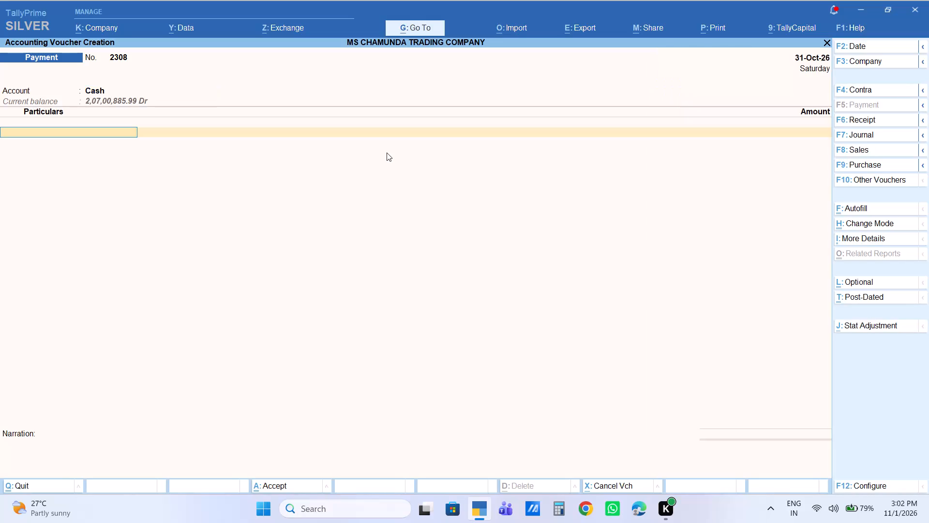
type("visha")
key("Return")
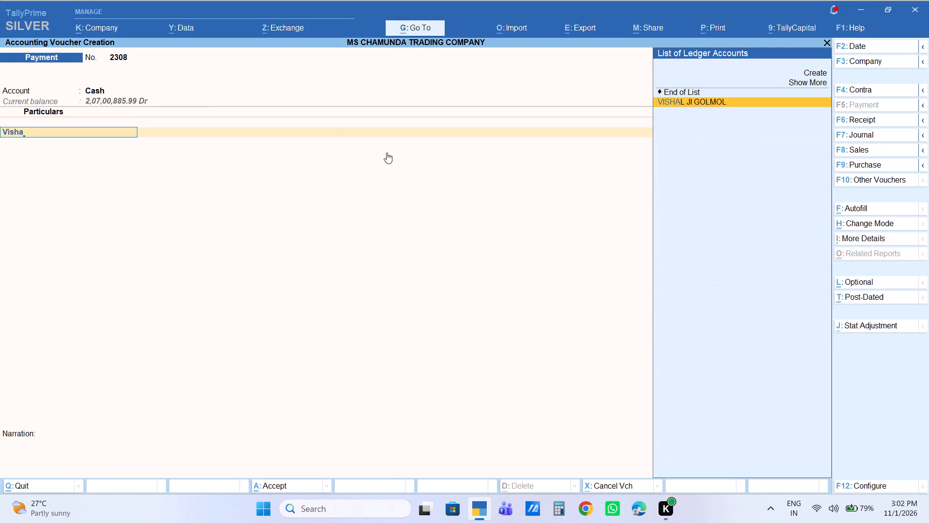
key("Return")
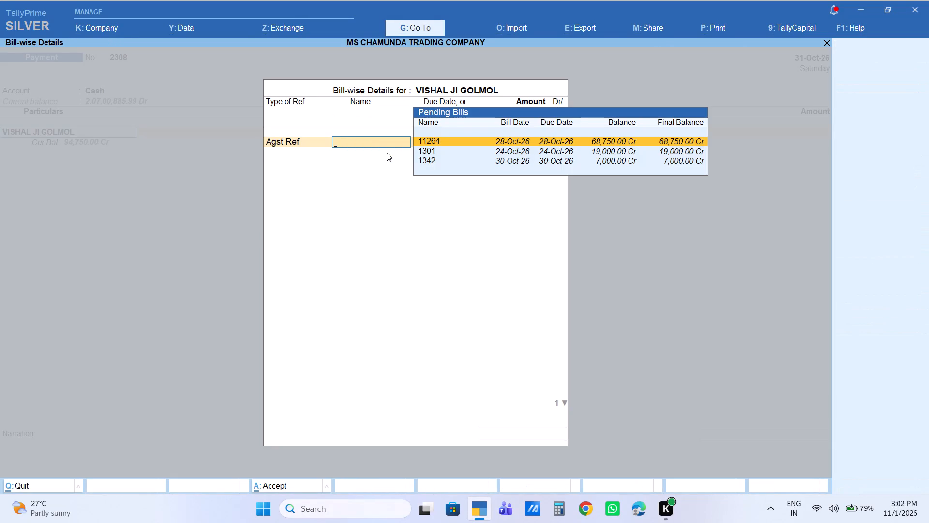
key("Down")
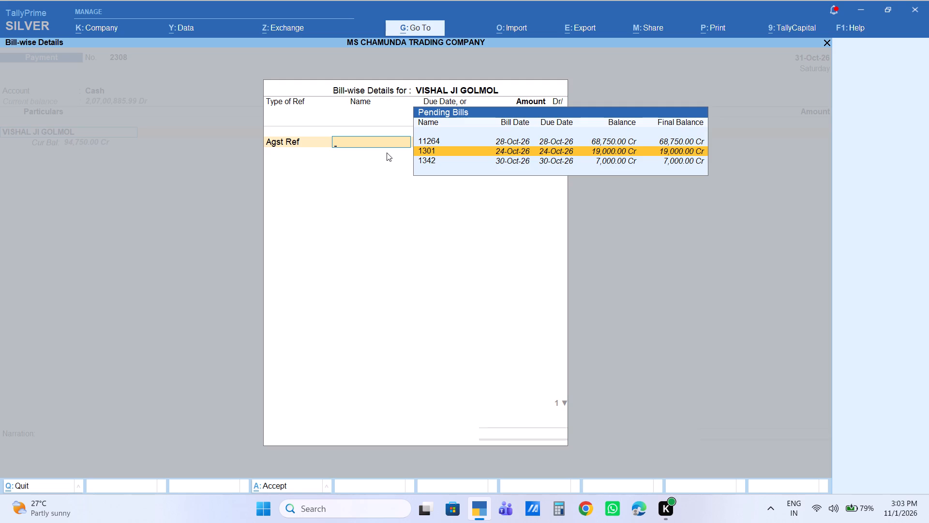
key("Return")
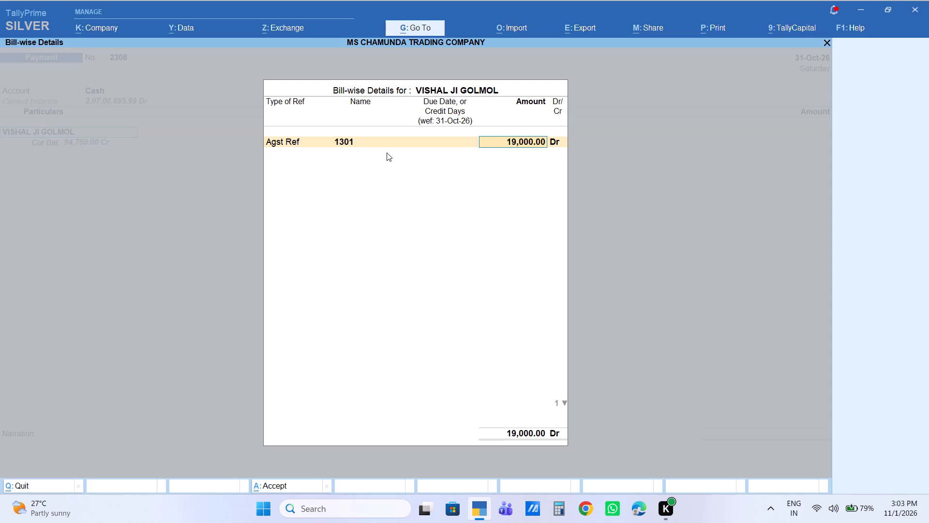
key("Return")
key("Return")
key("Return")
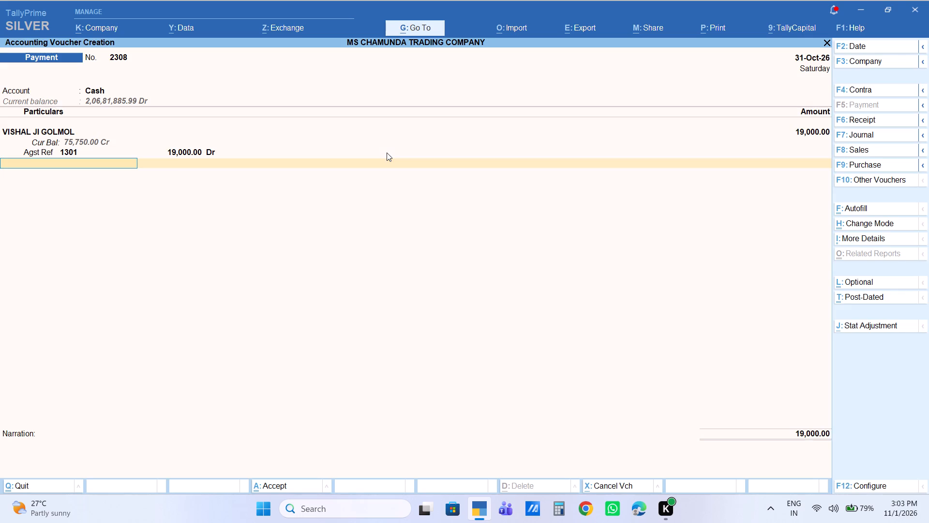
key("Return")
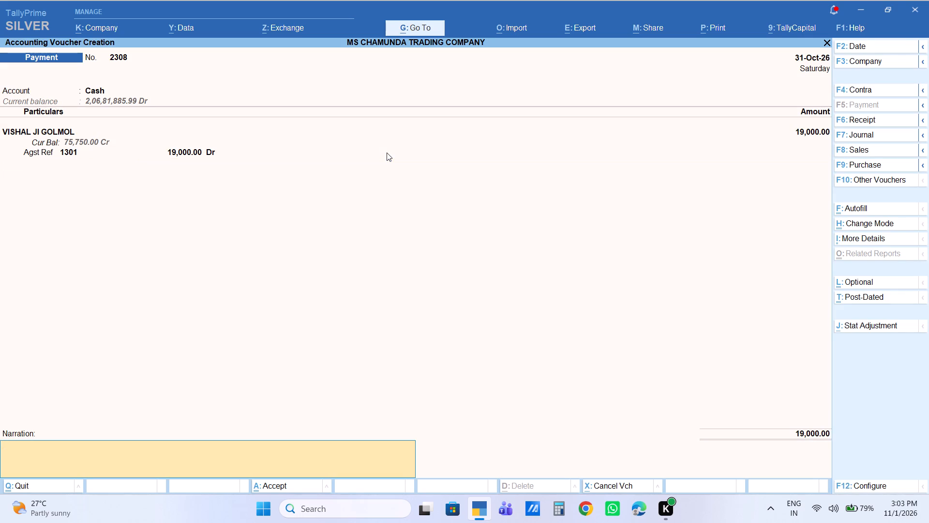
type("bhu")
type("gtani")
key("space")
type("24/10/26")
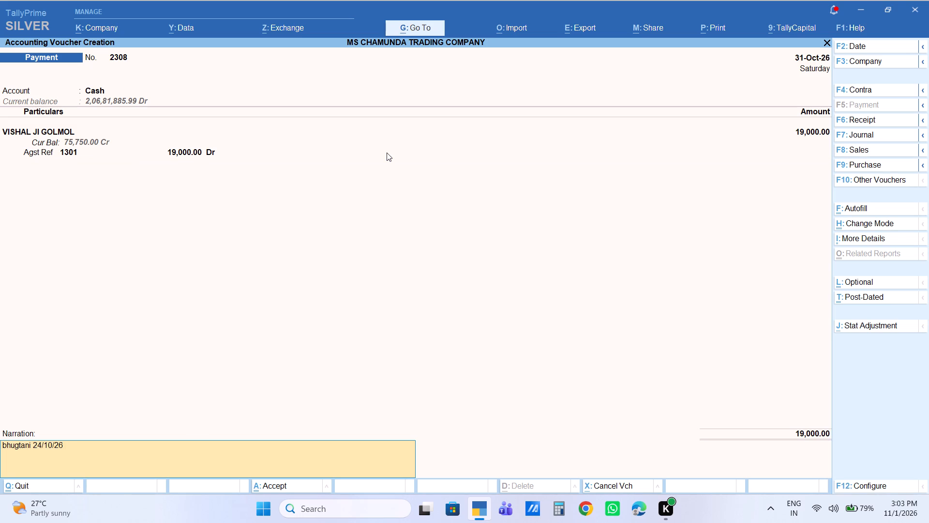
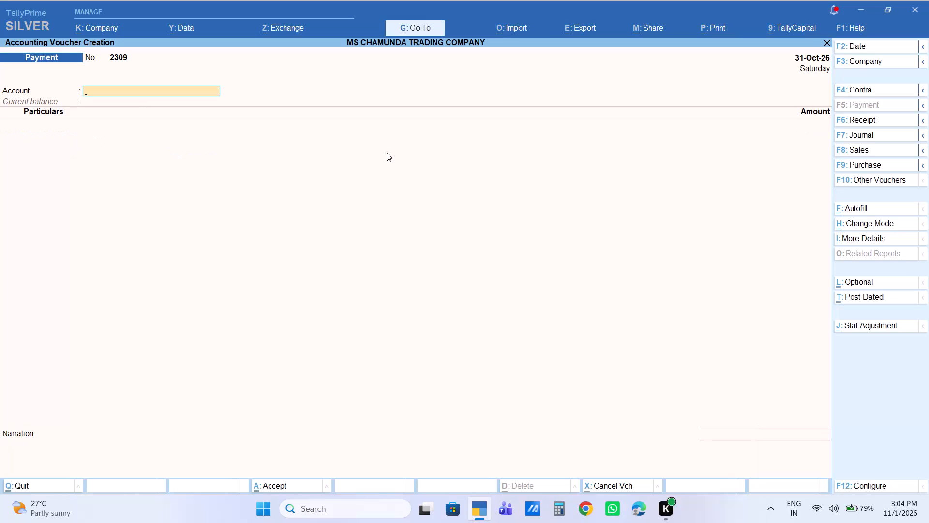
Start a payment voucher with Cash as the account and SHIVAM JI IMLI as the party ledger.
type("cas")
key("Return")
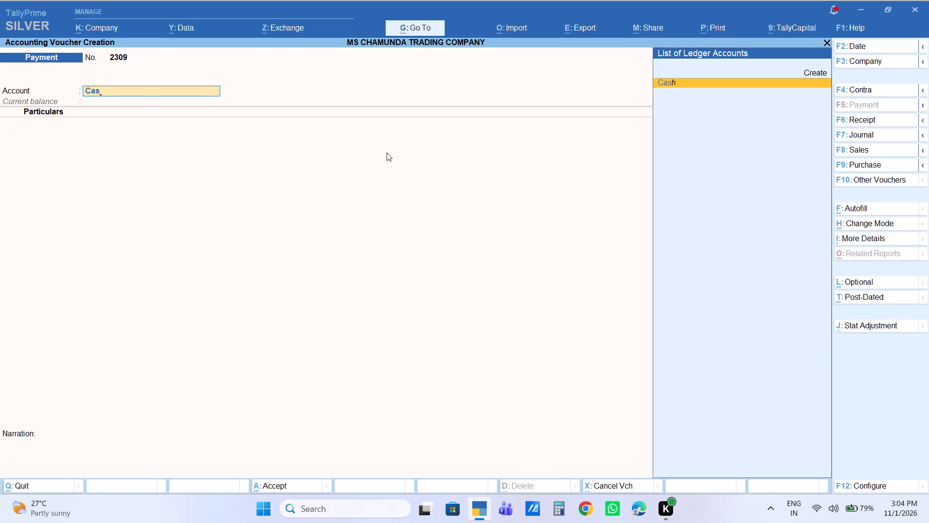
type("shuiva")
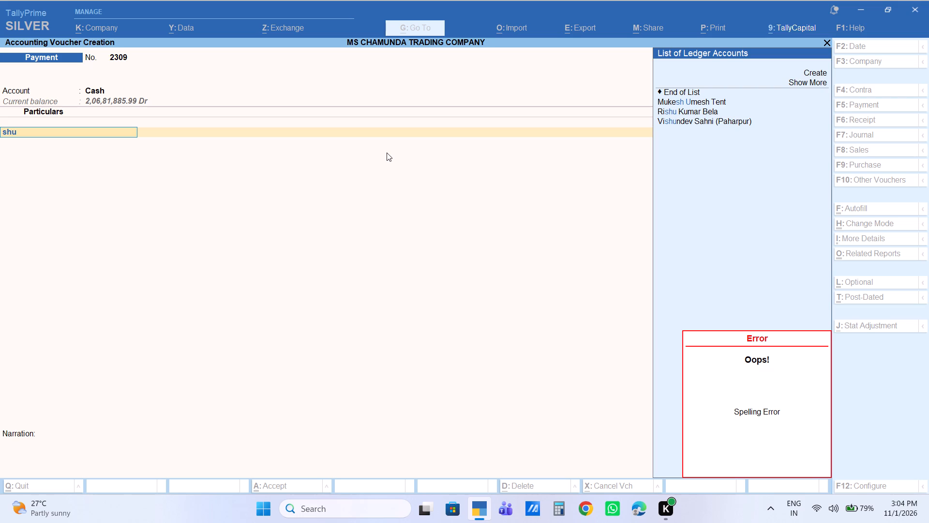
key("BackSpace")
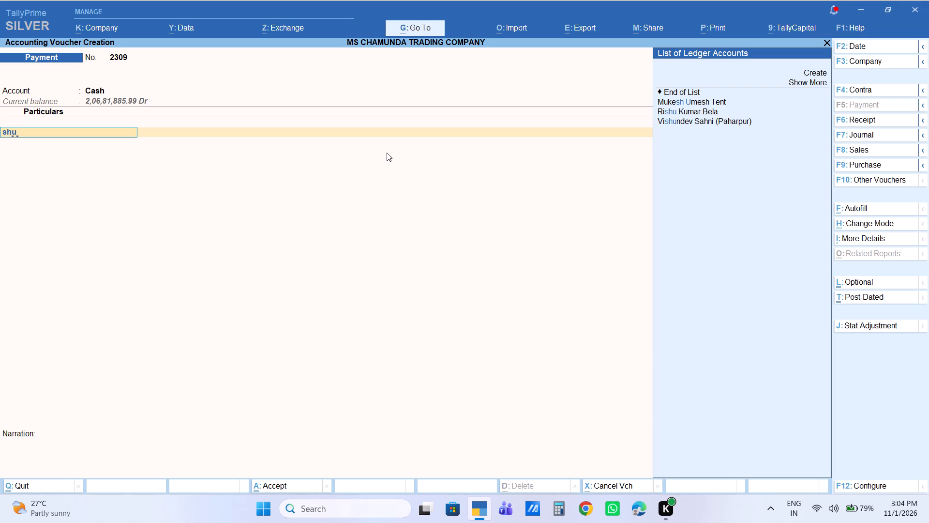
key("BackSpace")
type("iva")
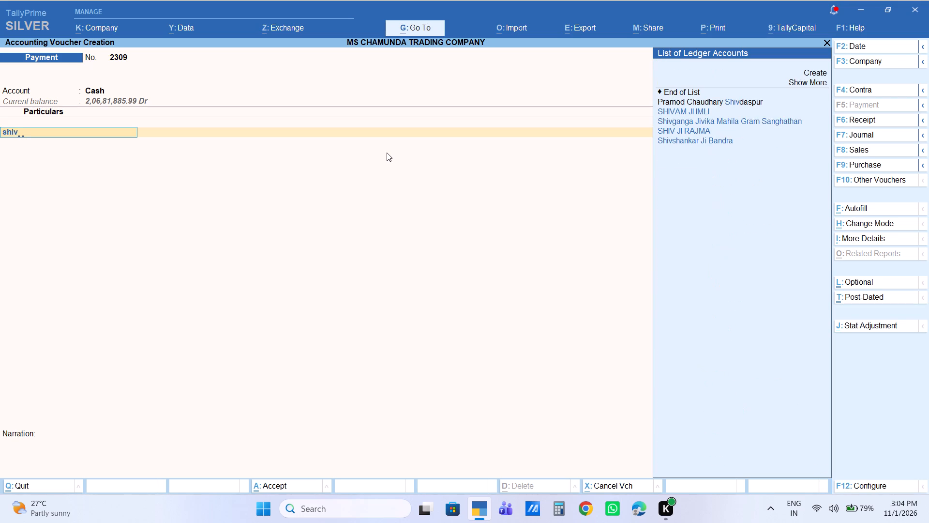
key("Return")
Allocate 5,000 as Agst Ref to SHIVAM JI IMLI's pending bill 1142 and save the voucher without a narration.
key("Return")
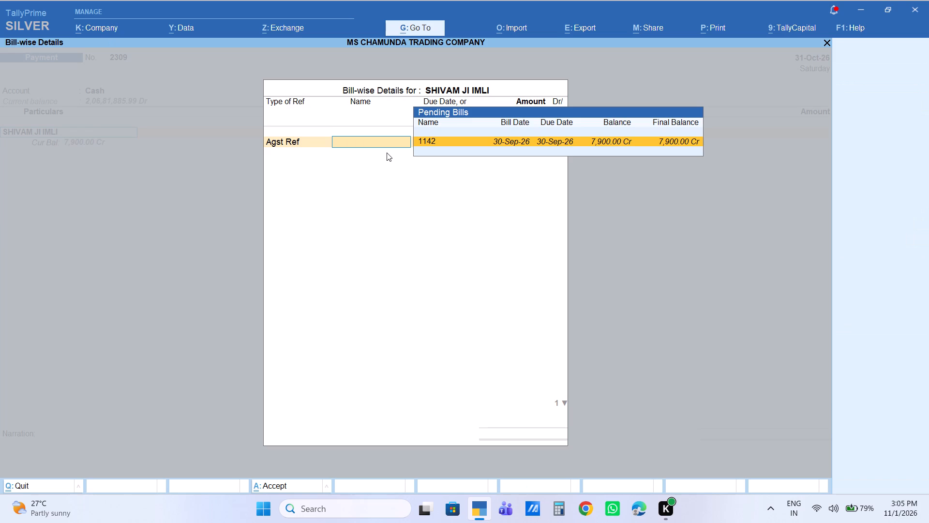
key("Return")
type("5000")
key("Return")
key("Return")
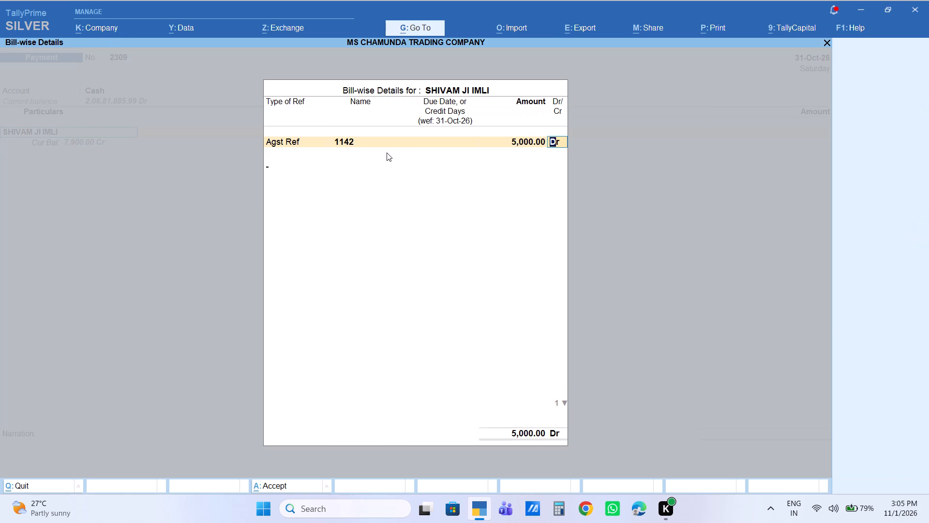
key("Return")
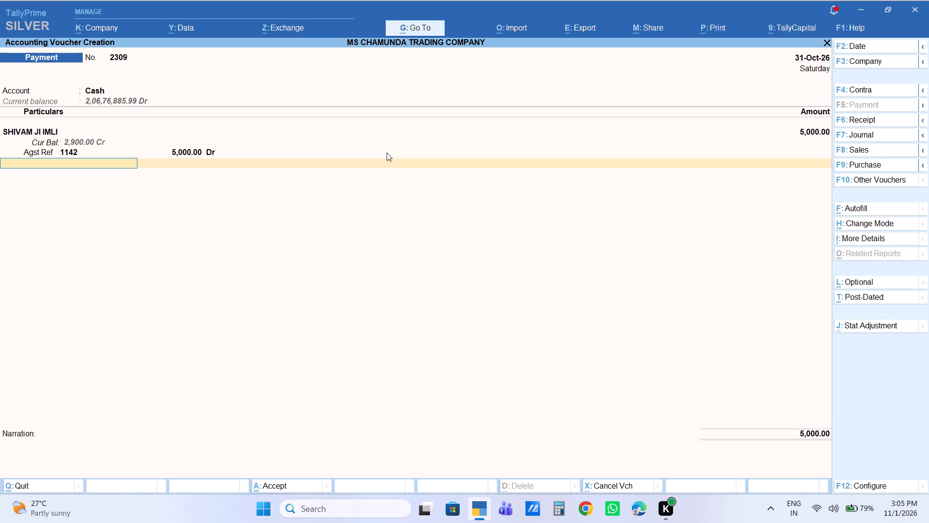
key("Return")
key("Return")
key("Return")
key("Return")
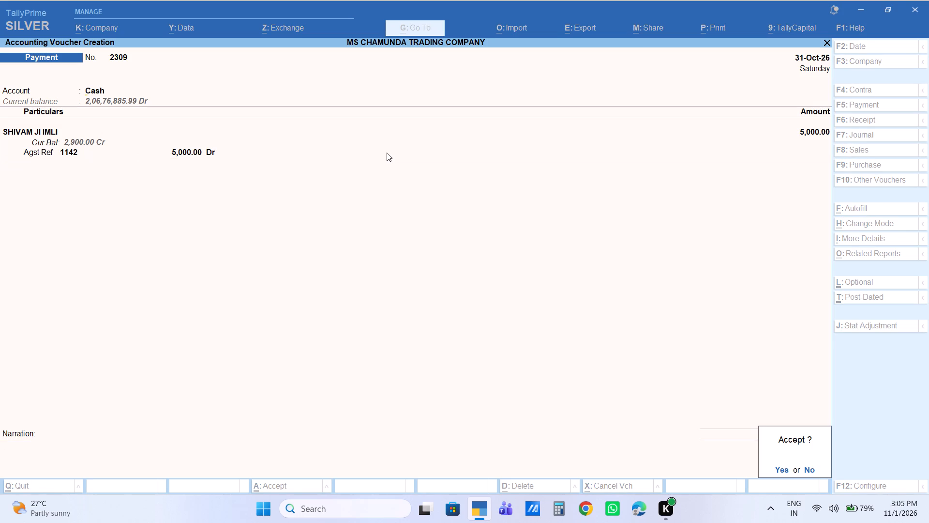
Start another payment voucher with Cash as the account and Manjit Masala as the party ledger.
type("cas")
key("Return")
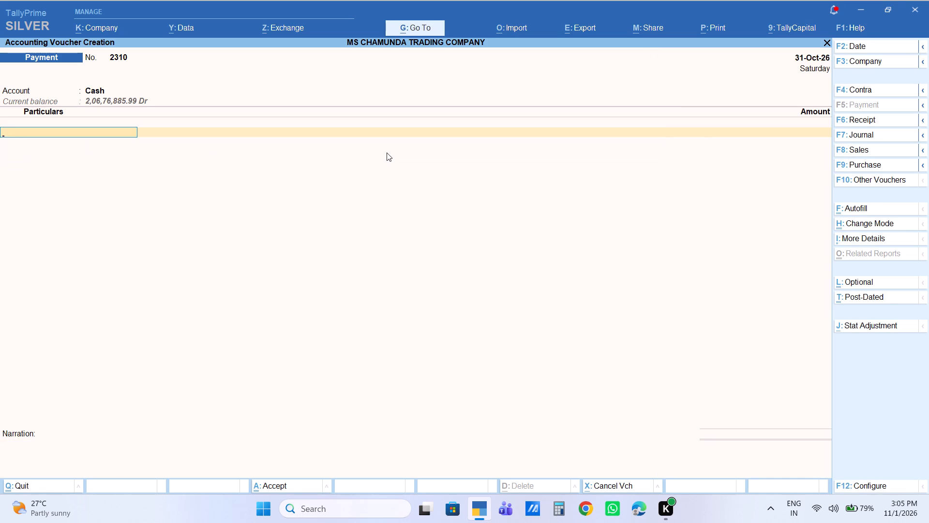
type("manjit")
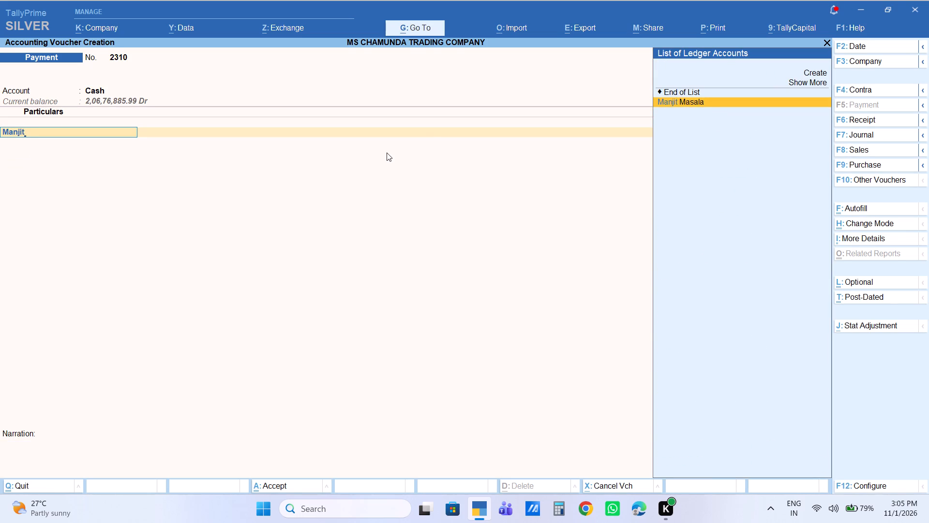
key("Return")
Allocate 10,000 as Agst Ref to Manjit Masala's pending bill 709 and save the voucher without a narration.
key("Return")
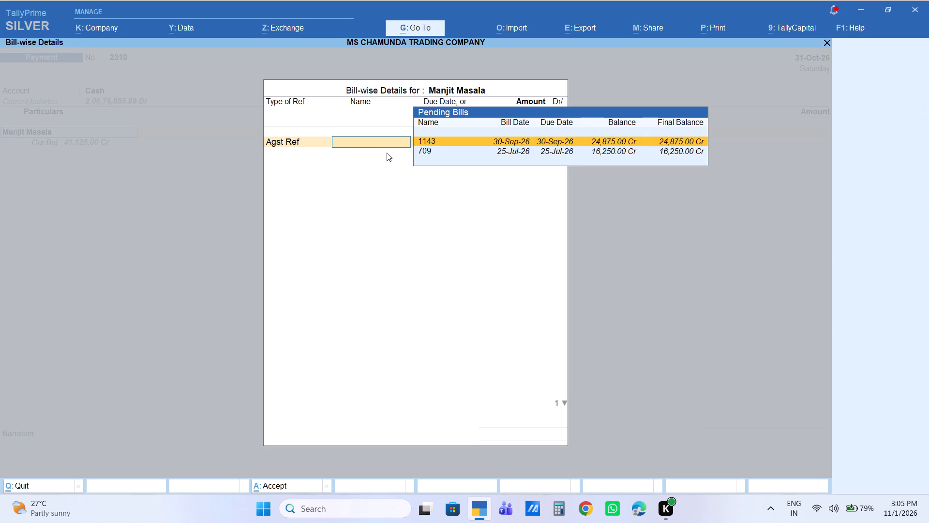
key("Down")
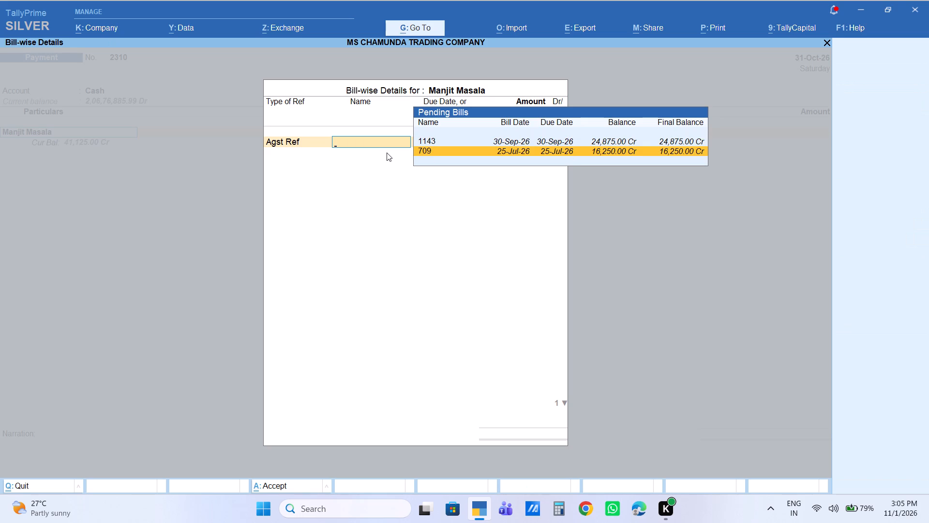
key("Return")
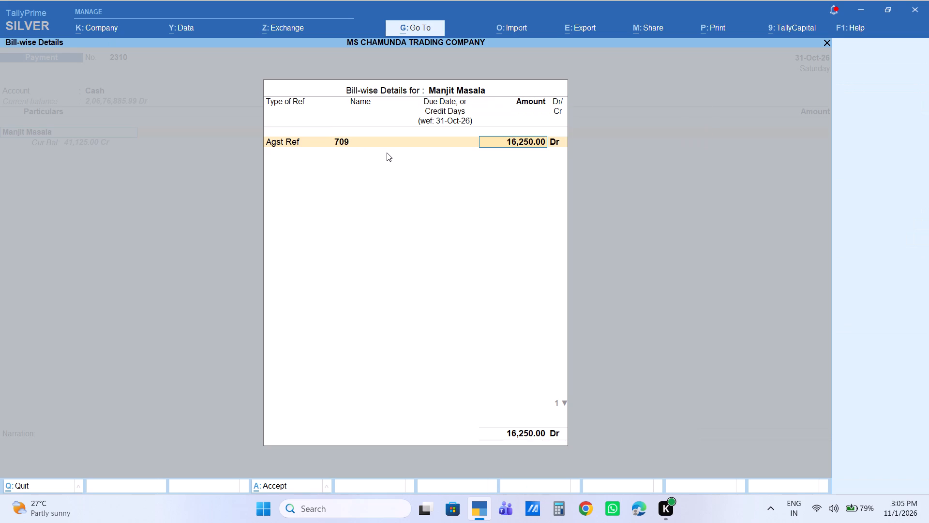
type("10000")
key("Return")
key("Return")
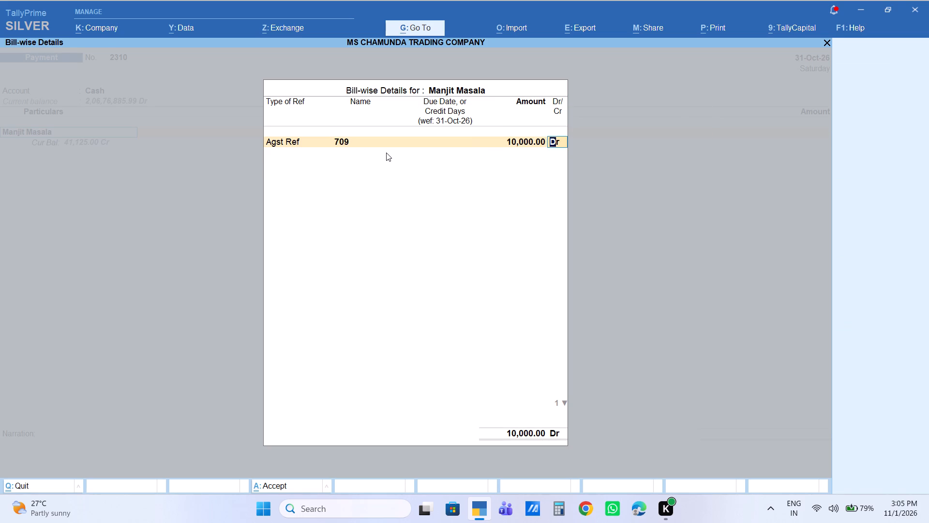
key("Return")
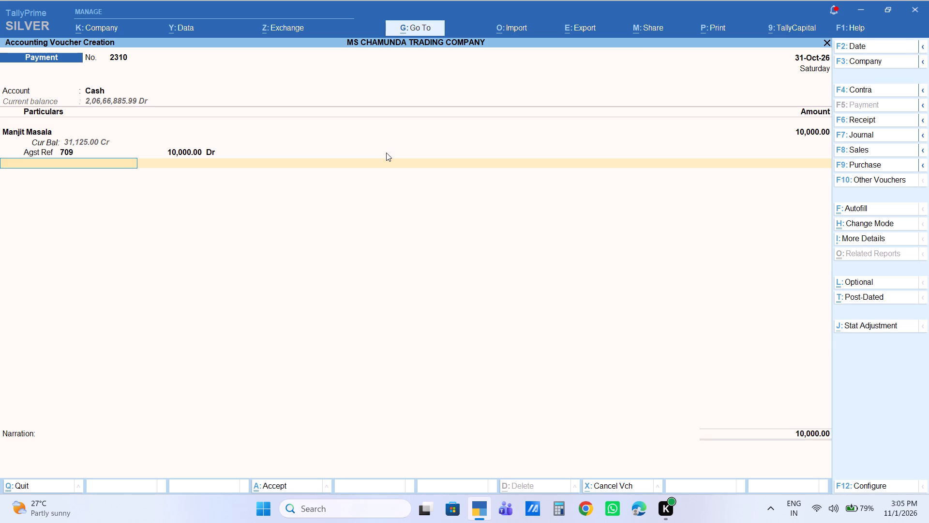
key("Return")
key("Return")
key("Return")
key("Return")
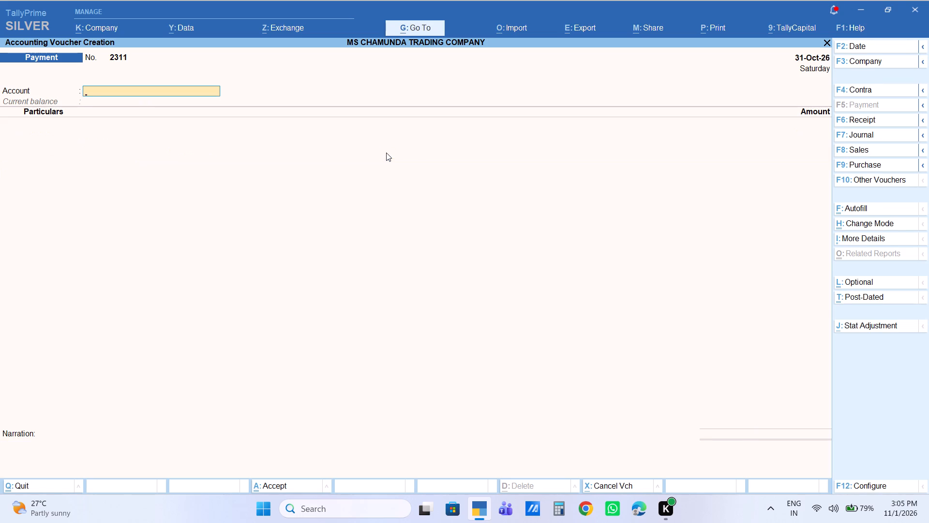
Switch to a purchase voucher and set RAVI SUGAR as the party with PURCHASE as the purchase ledger, leaving supplier invoice details blank.
key("F9")
key("Return")
key("Return")
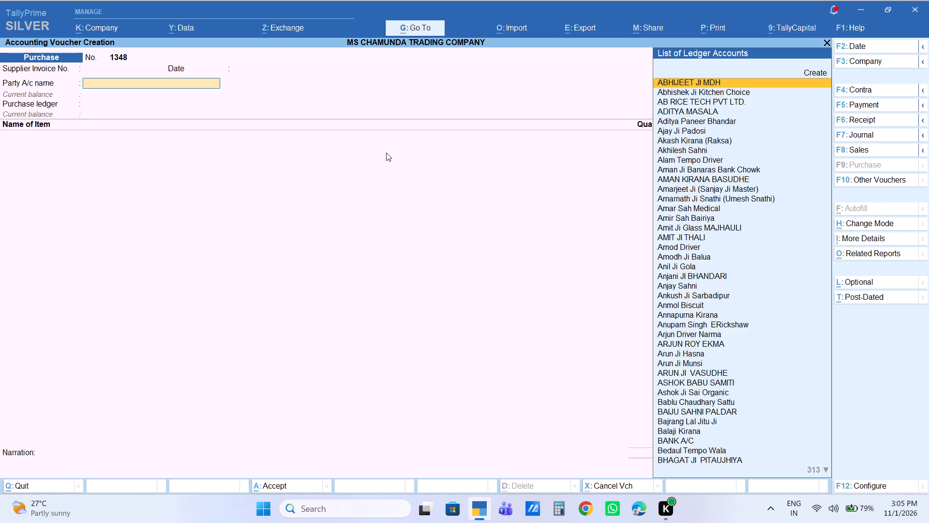
type("ravi")
key("Down")
key("Down")
key("Down")
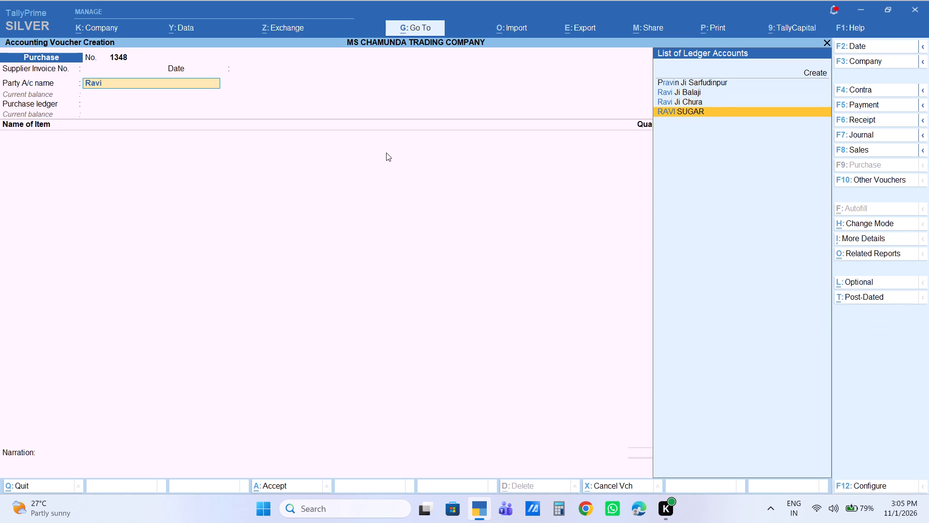
key("Return")
key("Return")
key("Return")
key("Return")
key("Return")
key("Return")
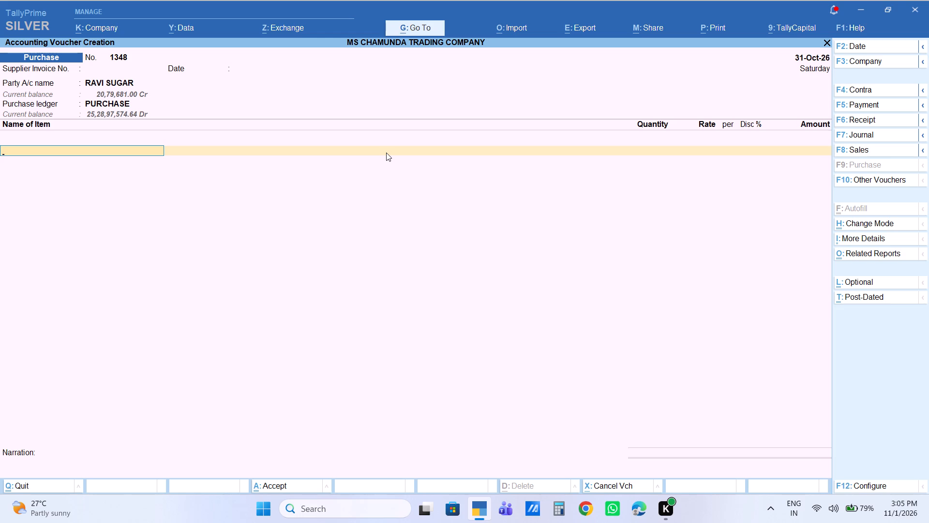
Add the stock item CHINI SF 50kg with a quantity of 220 BAG at a rate of 3,000 per BAG.
type("sf")
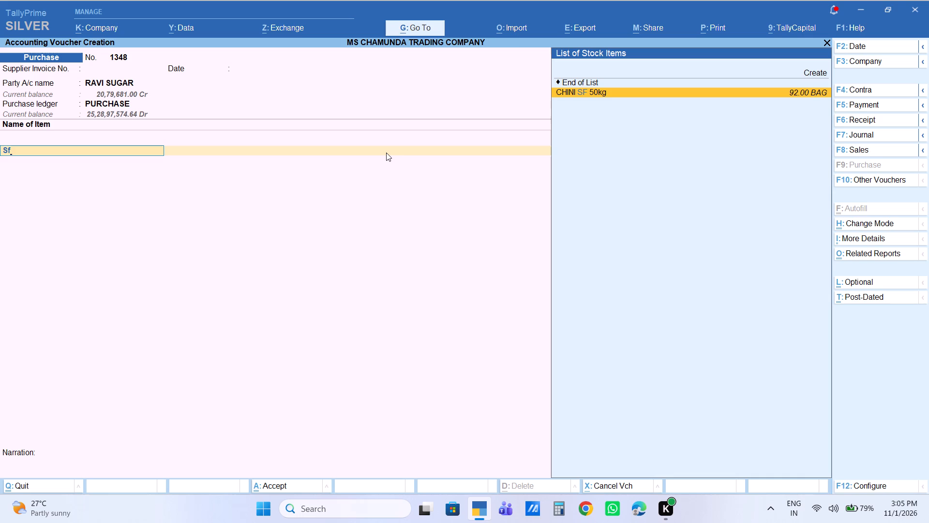
key("Return")
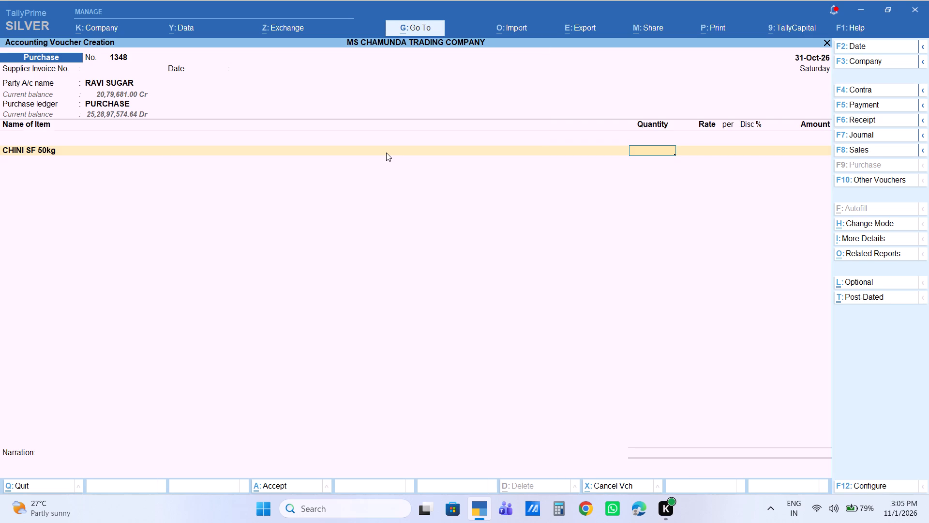
type("220")
key("Return")
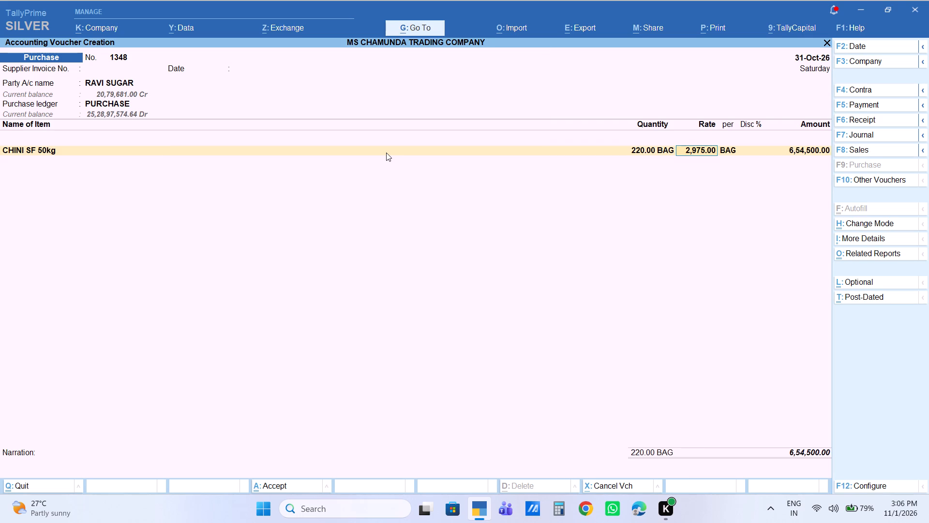
type("30000")
key("Return")
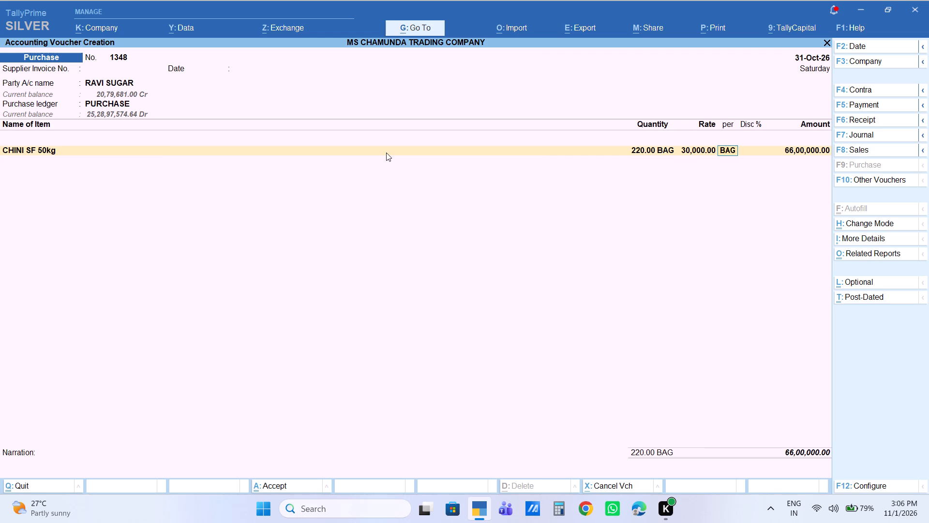
key("BackSpace")
type("3000")
key("Return")
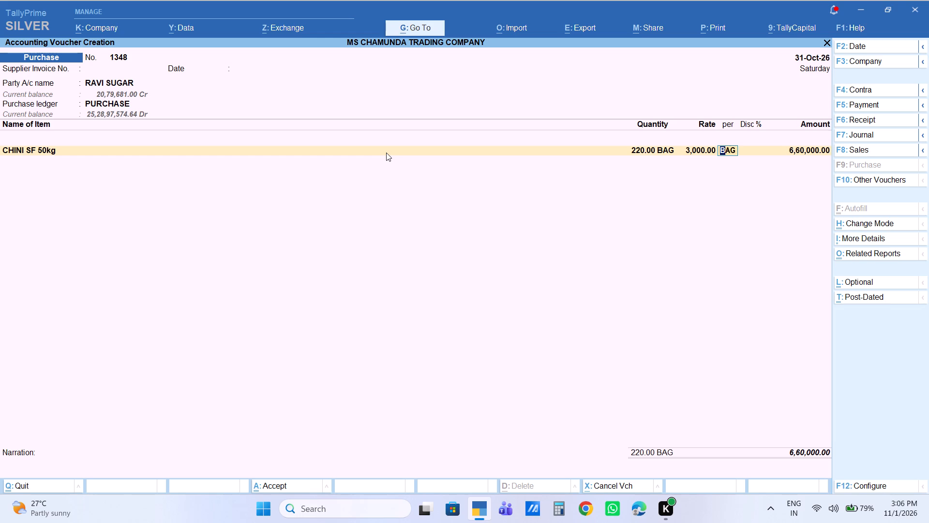
key("Return")
key("Return")
key("Return")
key("Return")
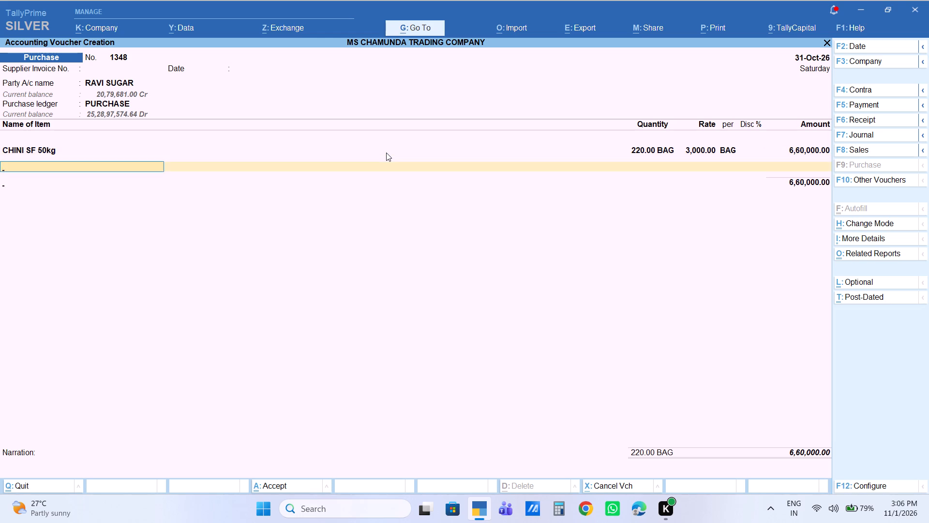
End the item list and save the RAVI SUGAR purchase voucher without a narration.
key("Return")
key("Return")
key("Return")
key("Return")
key("Return")
key("Return")
key("Return")
key("Return")
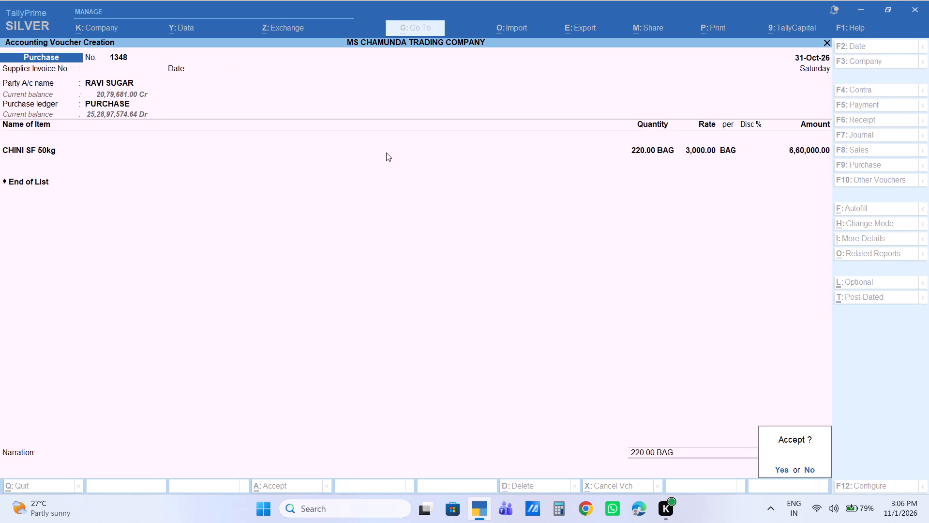
key("Return")
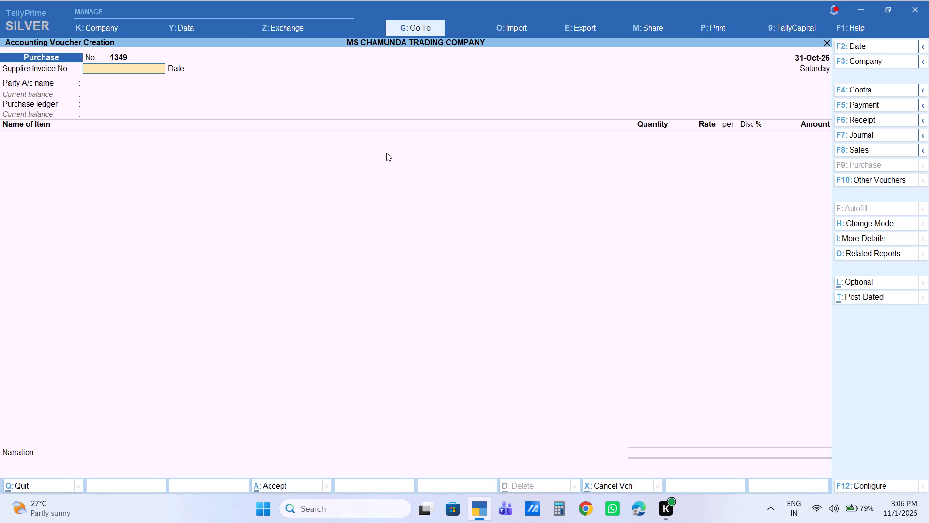
Set Manjit Masala as the party of the new purchase voucher with PURCHASE as the purchase ledger, keeping the default party details.
key("Return")
key("Return")
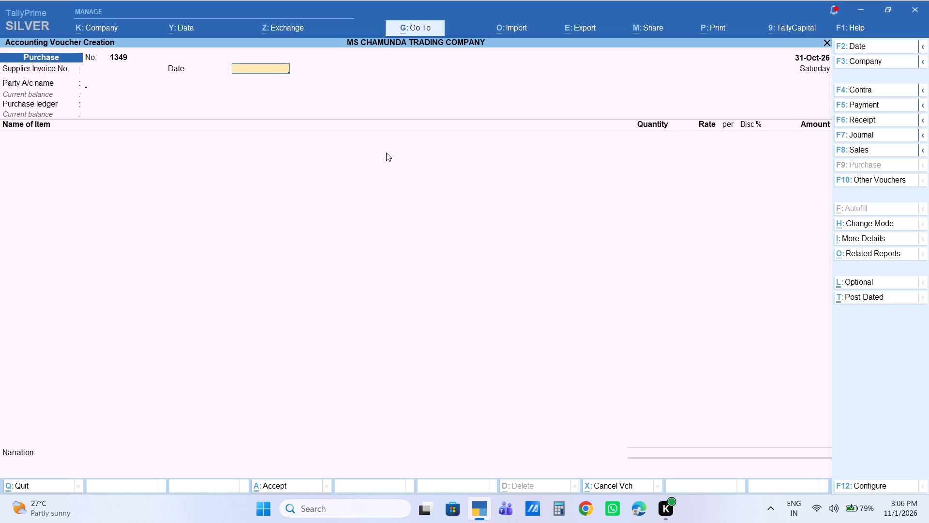
type("manjit")
key("Return")
key("Return")
key("Return")
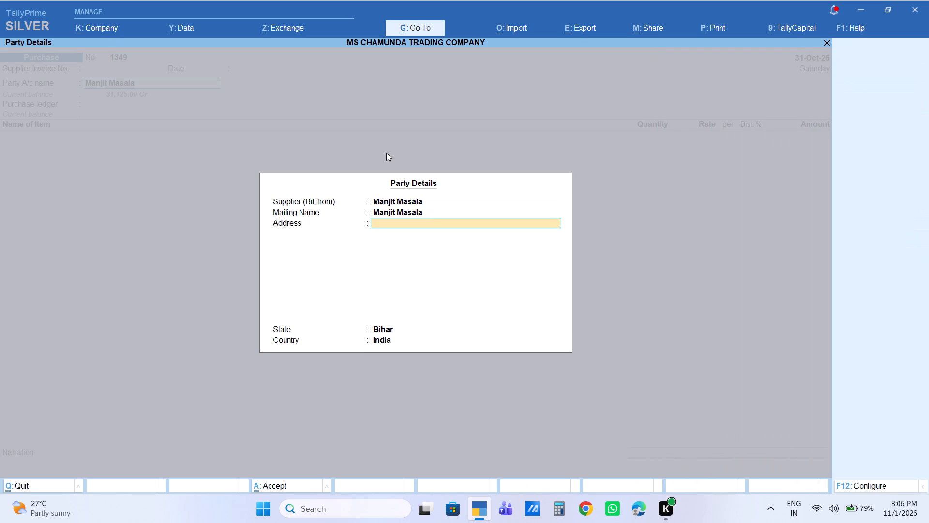
key("Return")
key("Return")
key("Return")
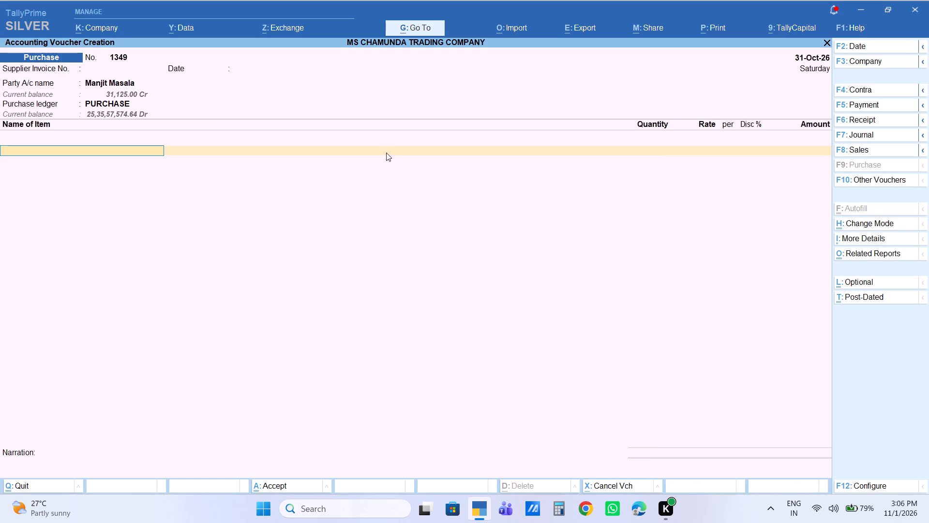
Add the stock item MIRCHA POWDER with a quantity of 200 KG at a rate of 98 per KG.
type("mircha")
key("Down")
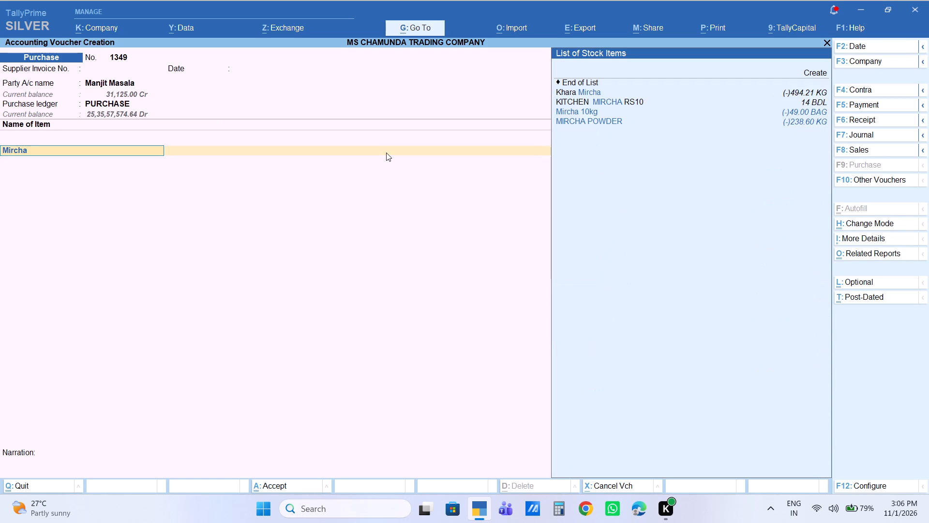
key("Down")
key("Down")
key("Return")
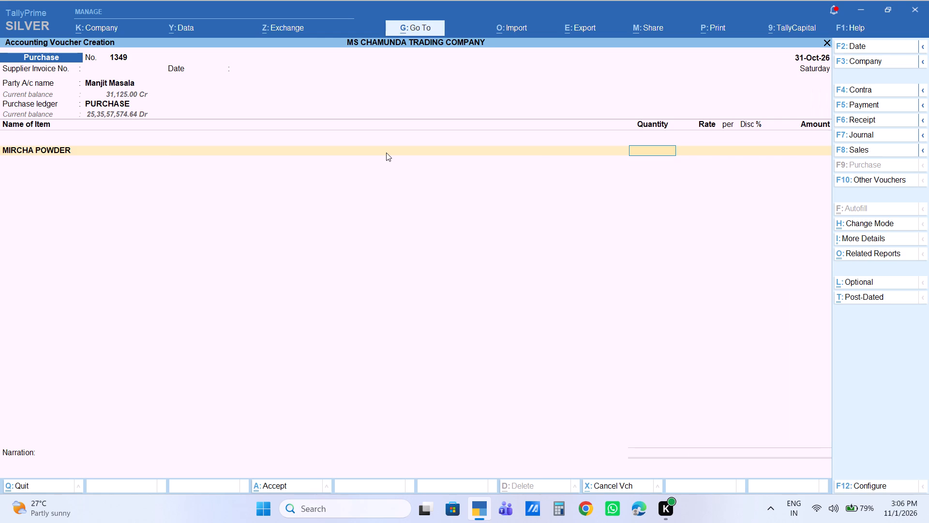
type("200")
key("Return")
type("98")
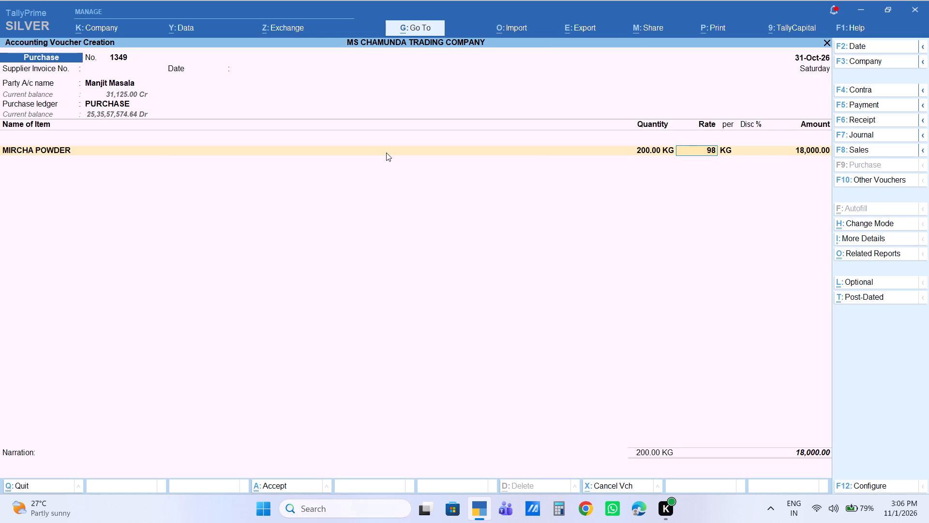
key("Return")
key("Return")
key("Return")
key("Return")
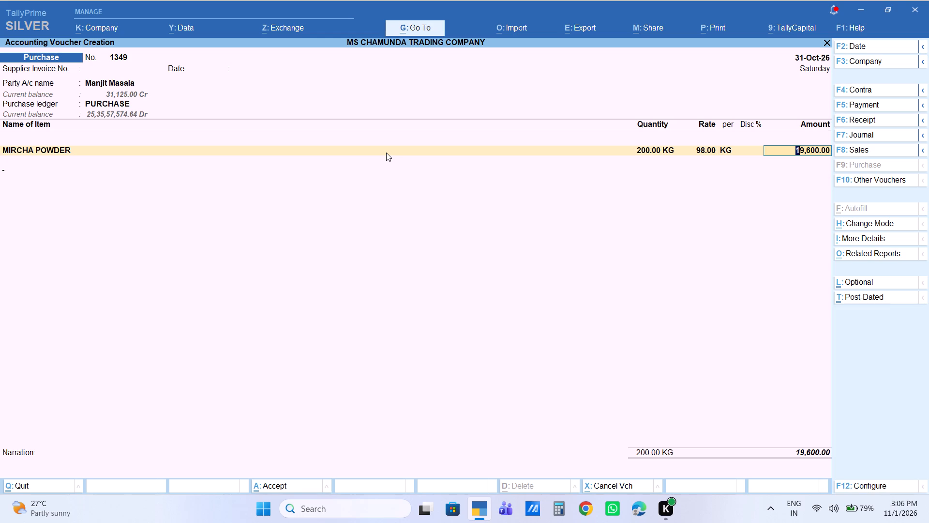
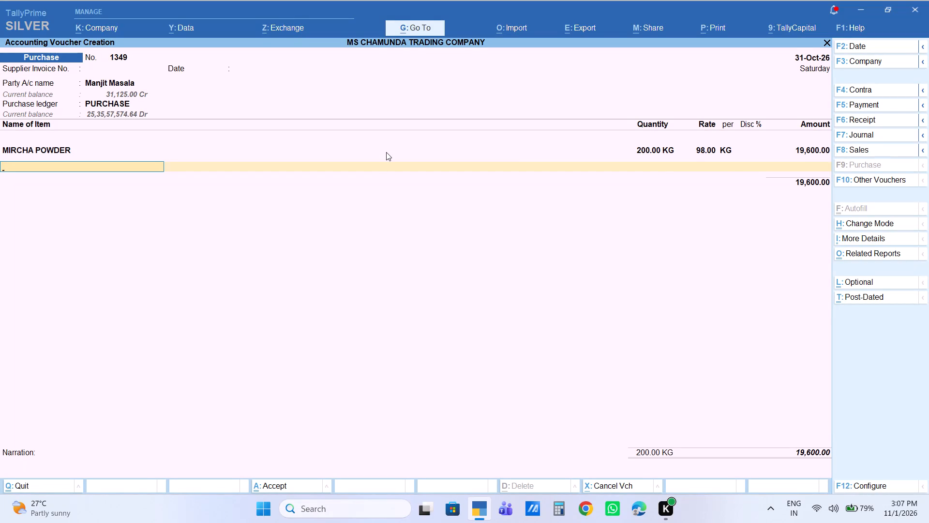
Add the stock item HALDI POWDER with a quantity of 175 KG at a rate of 88 per KG.
type("haldi")
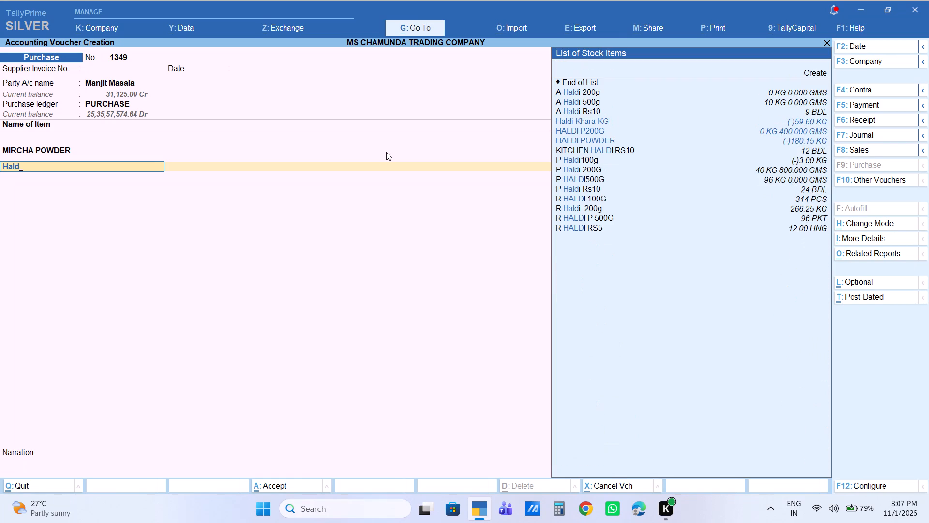
key("Down")
key("Down")
key("Down")
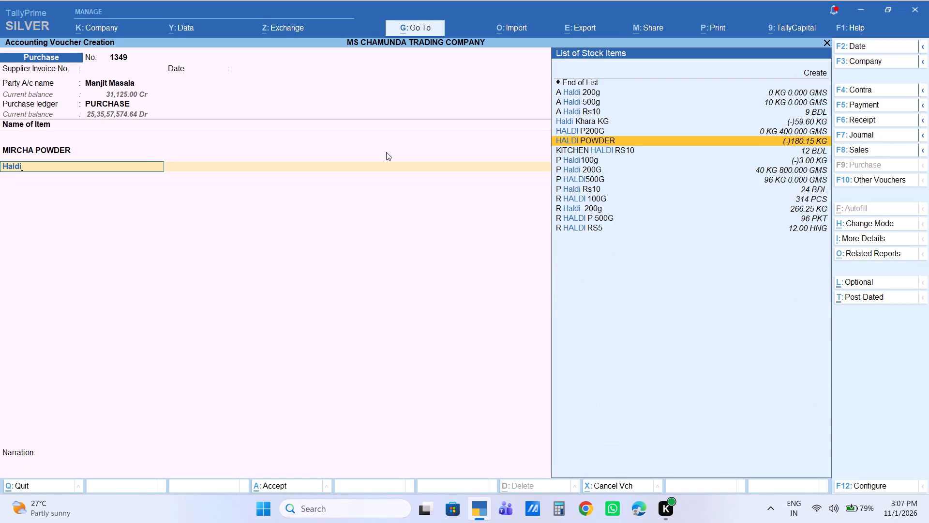
key("Return")
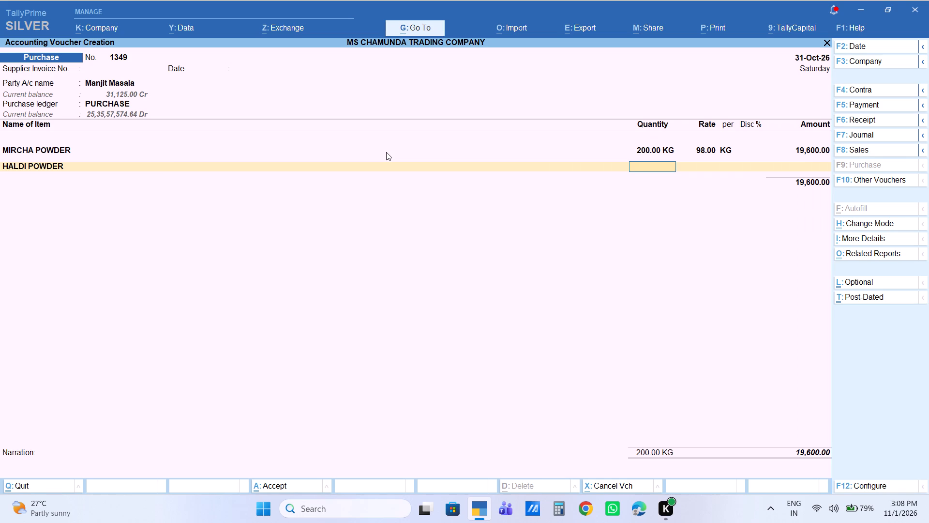
type("175")
key("Return")
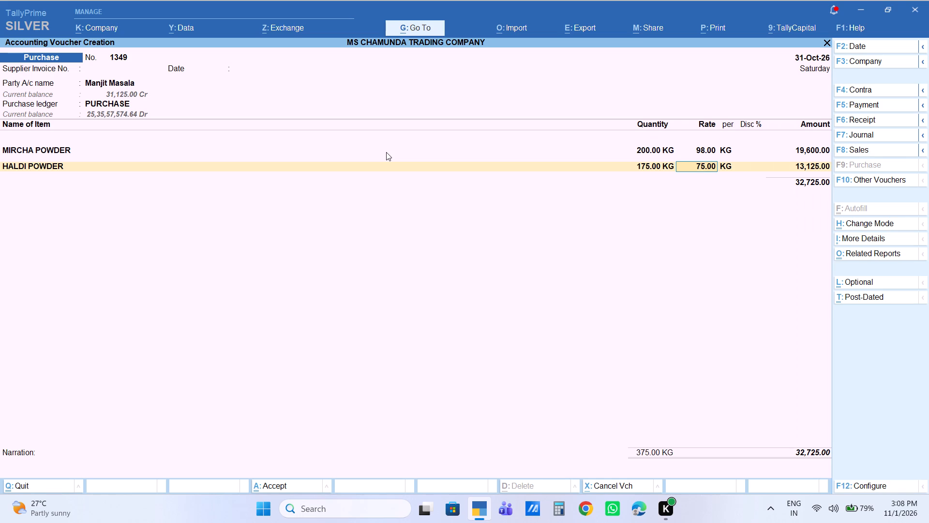
type("88")
key("Return")
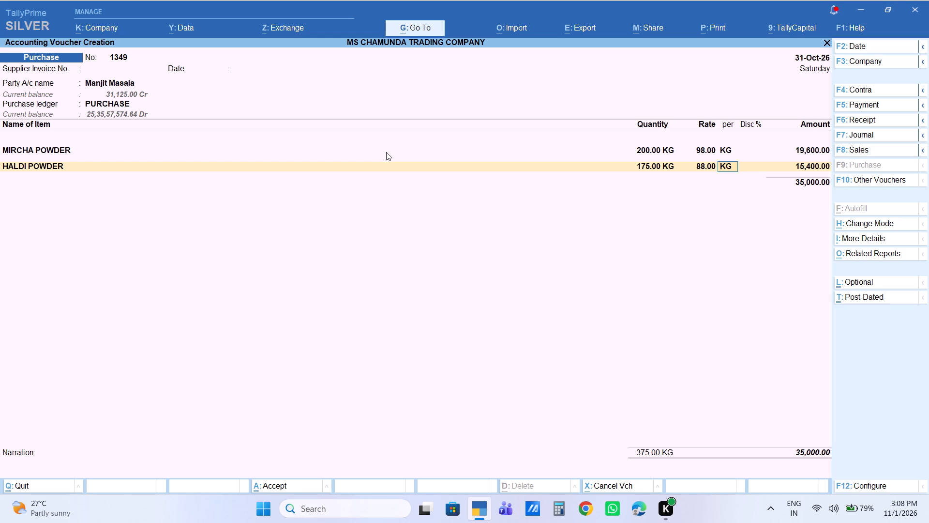
key("Return")
key("Return")
key("Return")
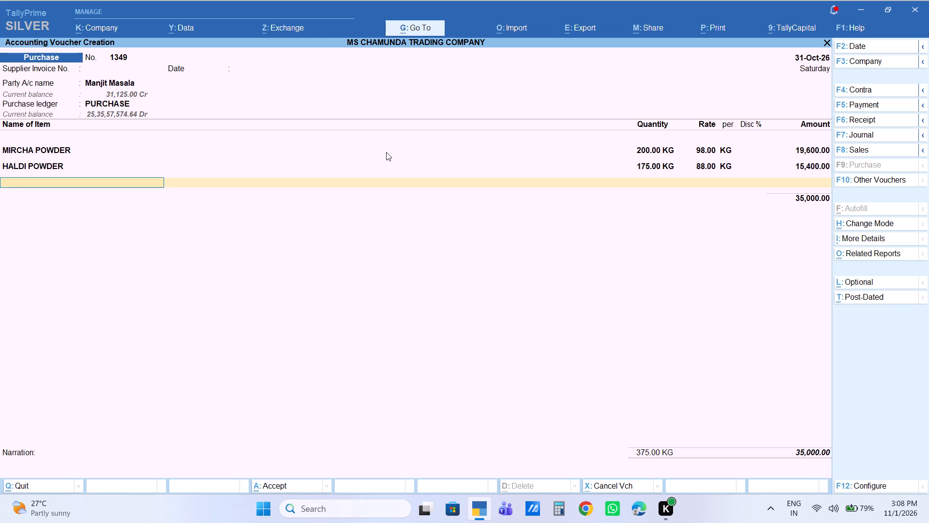
Add the stock item Dhaniya Powder Loose with a quantity of 75 KG at a rate of 36 per KG.
type("dhaniya")
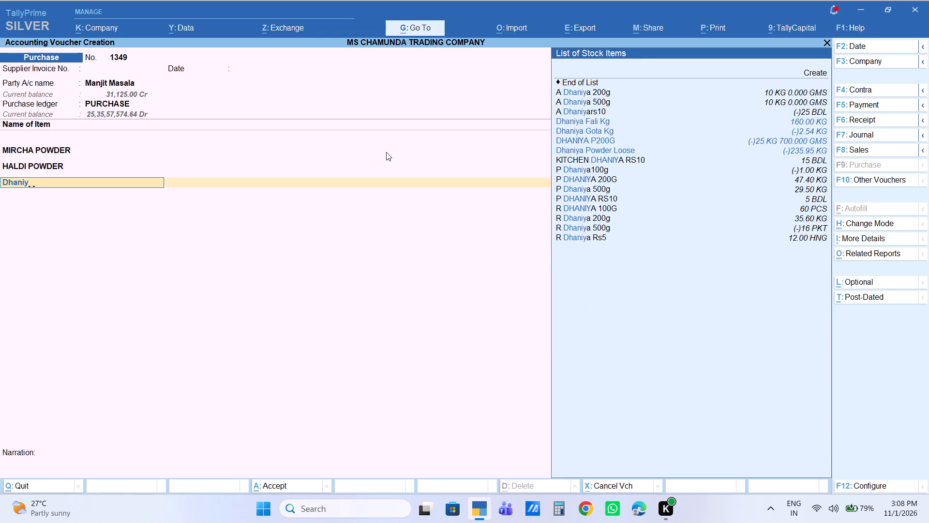
key("Down")
key("Up")
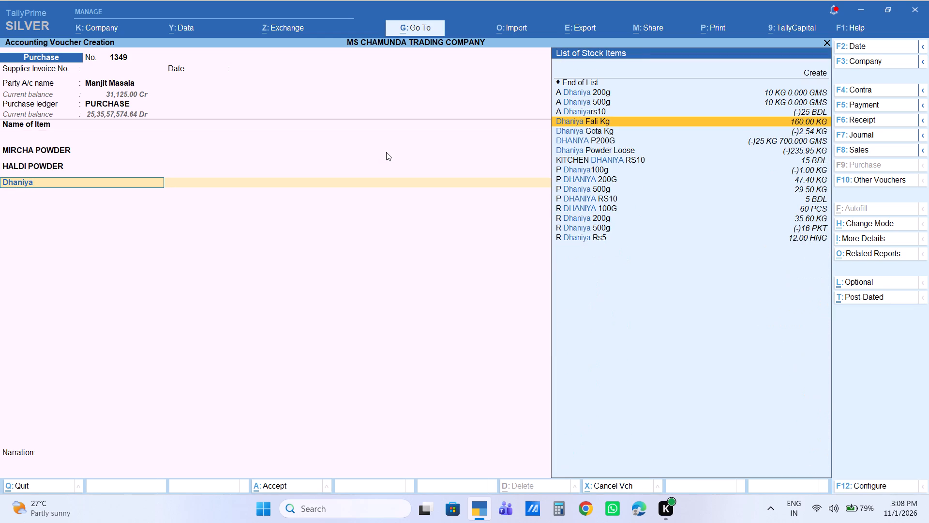
key("Down")
key("Down")
key("Down")
key("Down")
key("Return")
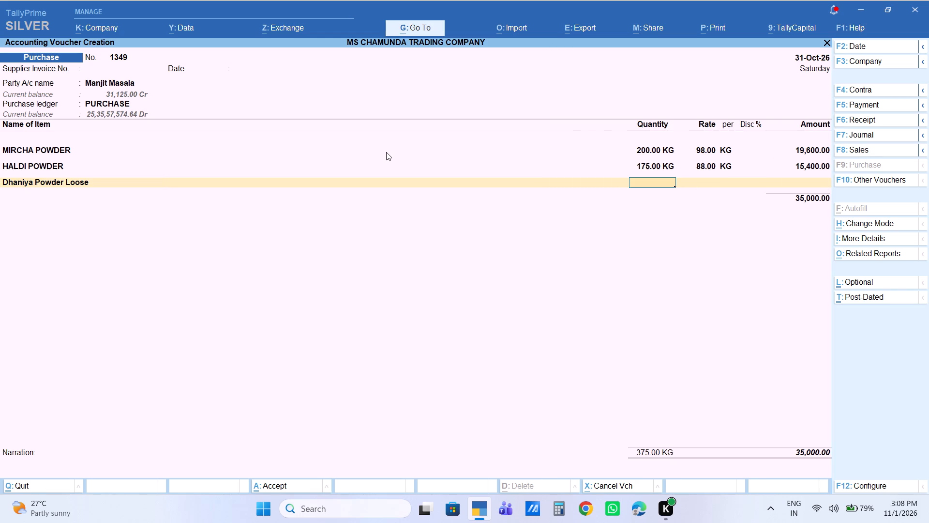
type("75\\")
key("Return")
key("BackSpace")
key("Return")
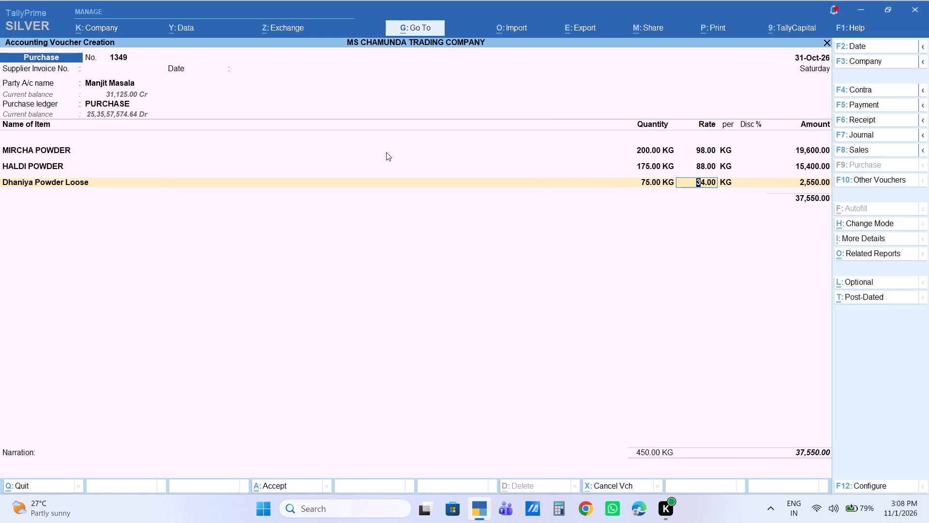
type("36")
key("Return")
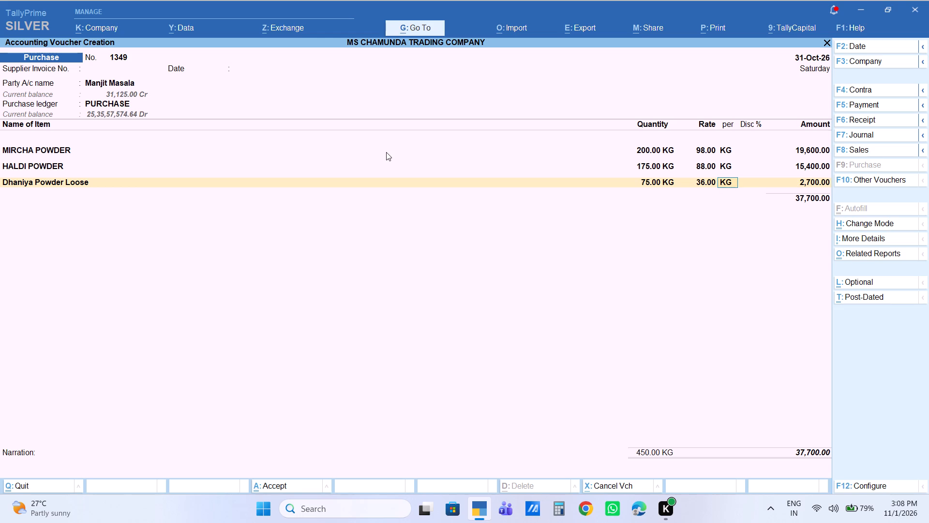
key("Return")
key("Return")
key("Return")
End the item list and save the Manjit Masala purchase voucher with the default bill reference and no narration.
key("Return")
key("Return")
key("Return")
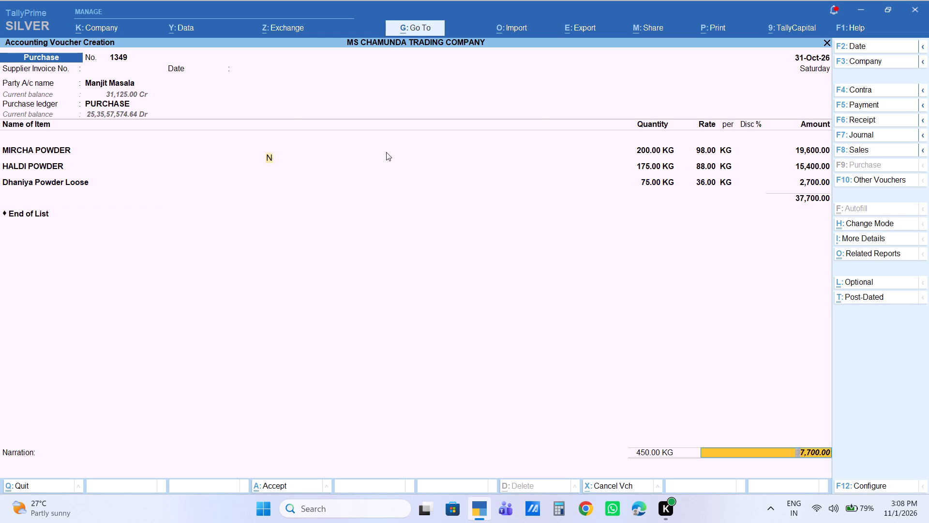
key("Return")
key("Return")
key("Return")
key("Return")
key("Return")
key("Return")
key("Return")
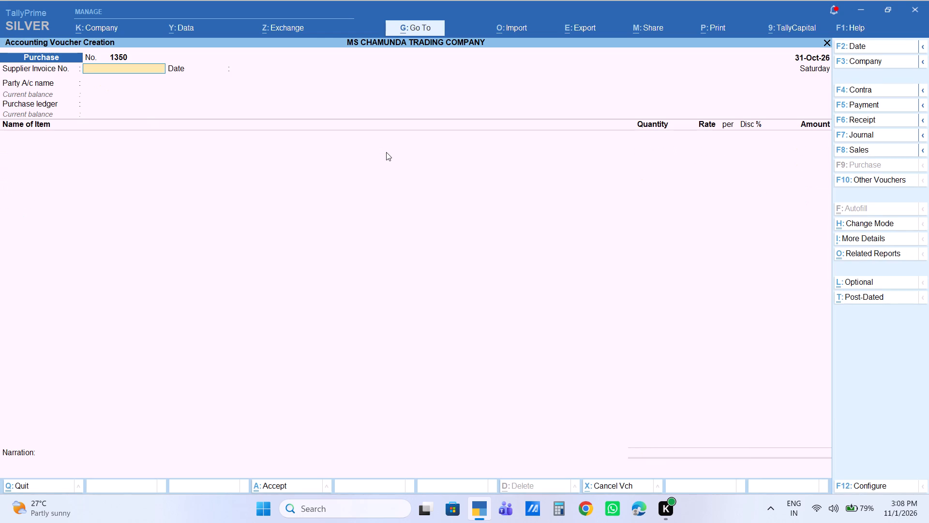
key("Return")
key("Return")
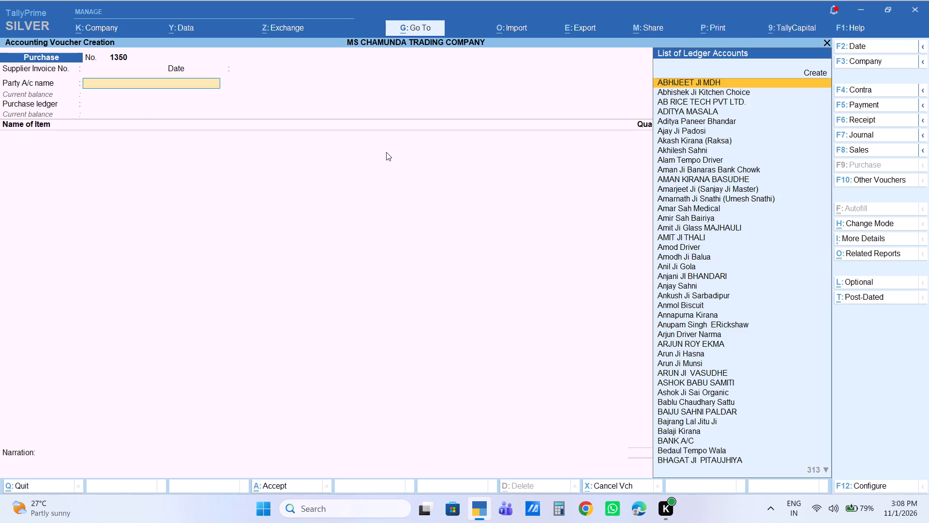
type("munna")
key("Down")
key("Return")
key("Return")
key("Return")
key("Return")
key("Return")
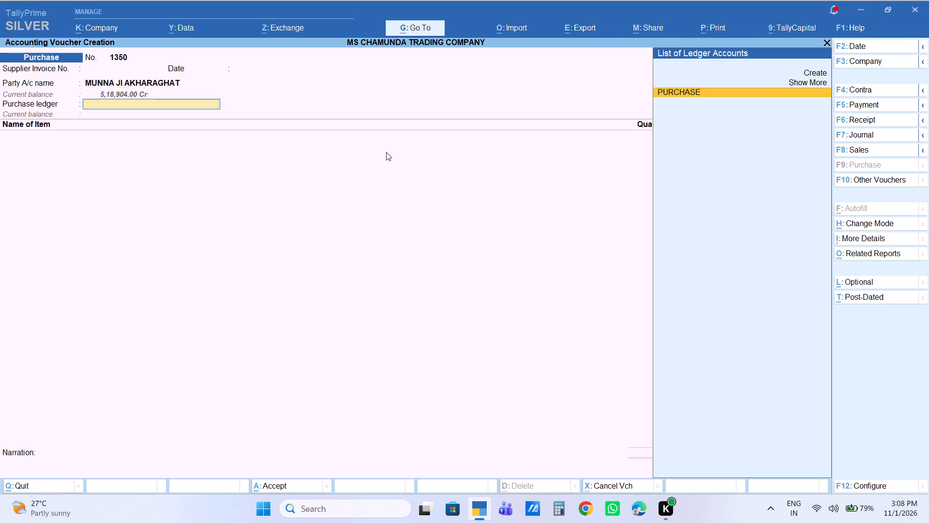
key("Return")
Add the stock item CHURA KATARNI 30KG with a quantity of 15 BAG at a rate of 1,620 per BAG.
type("chura kata")
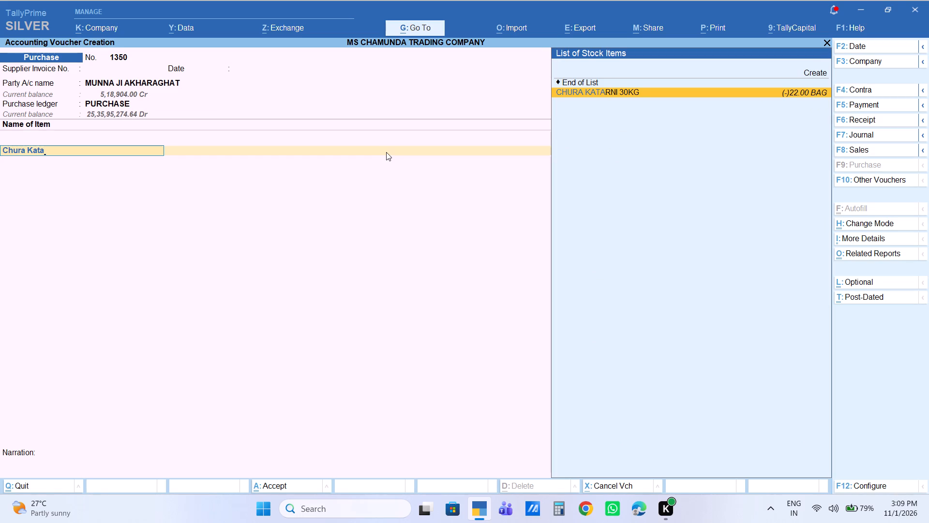
key("Return")
type("15")
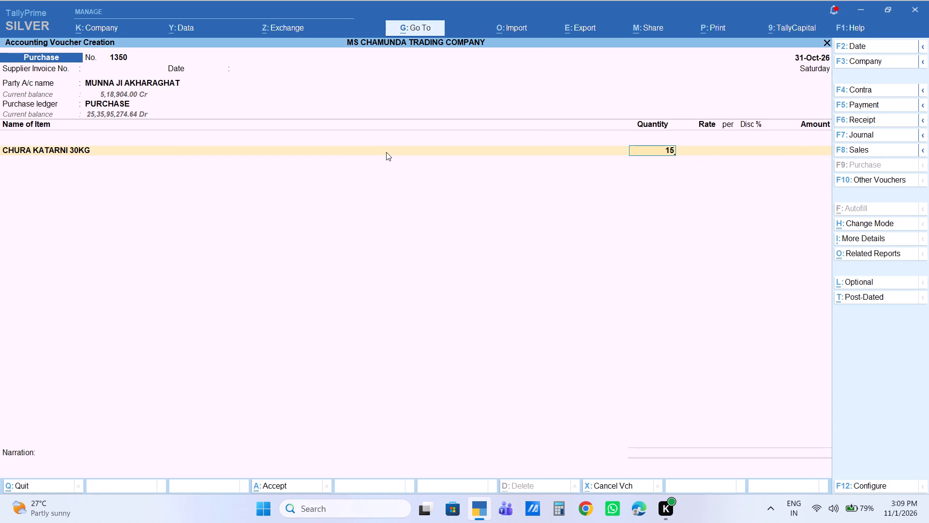
key("Return")
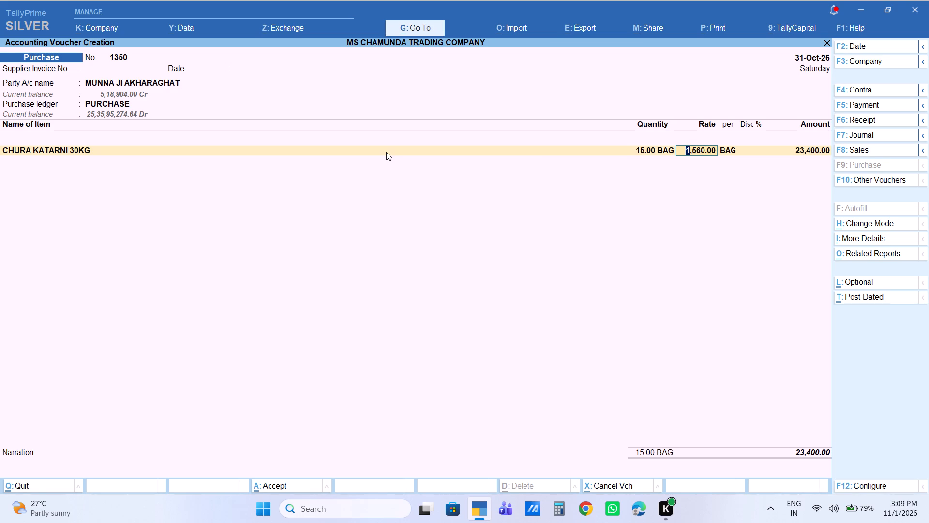
type("1620")
key("Return")
key("Return")
key("Return")
key("Return")
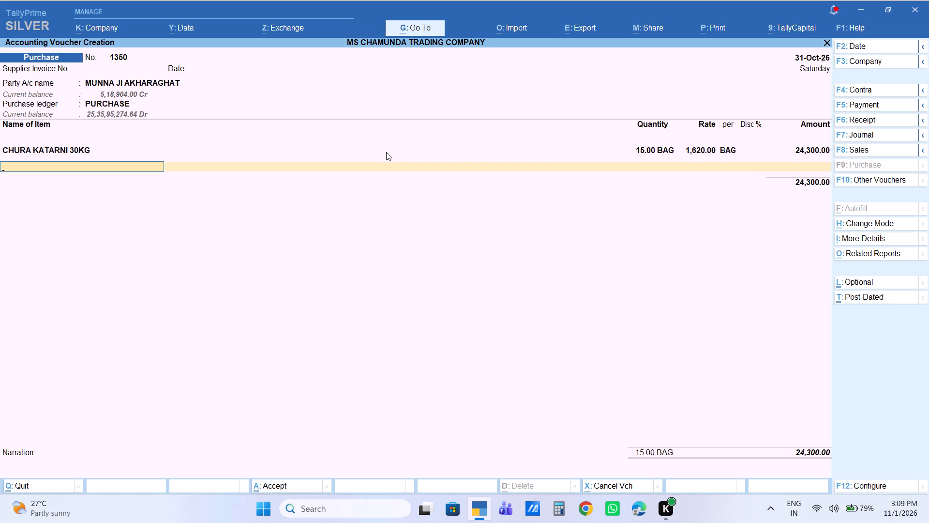
Add the stock item MAHARAJA 26kg with a quantity of 50 BAG at a rate of 1,339 per BAG.
type("mahara")
key("Down")
key("Return")
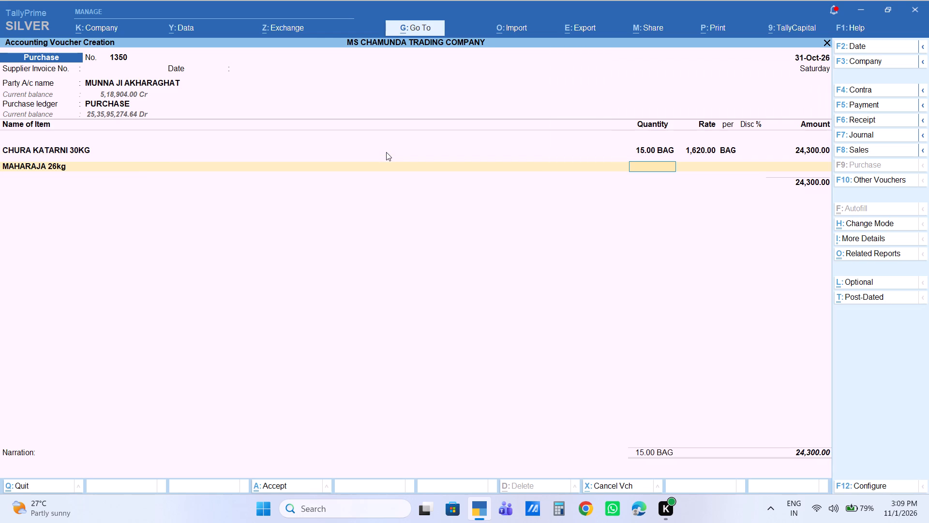
type("50")
key("Return")
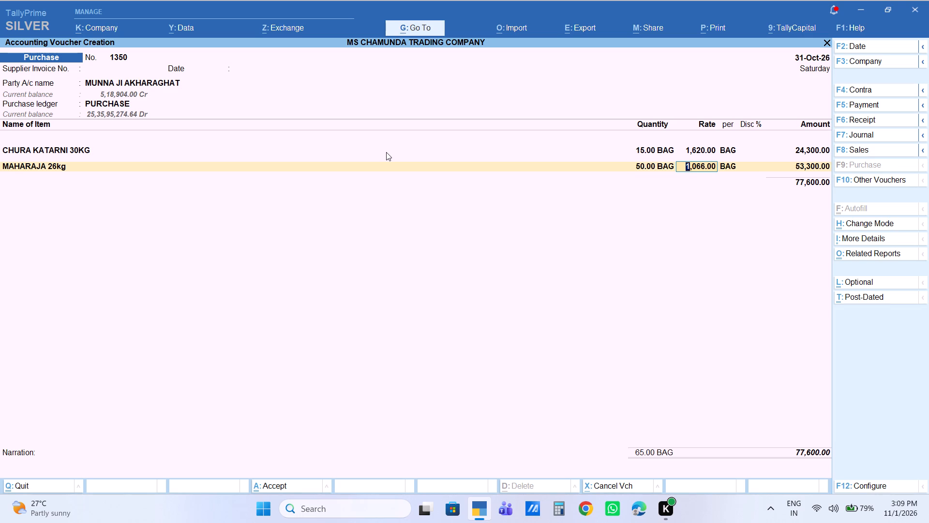
type("1339")
key("Return")
key("Return")
key("Return")
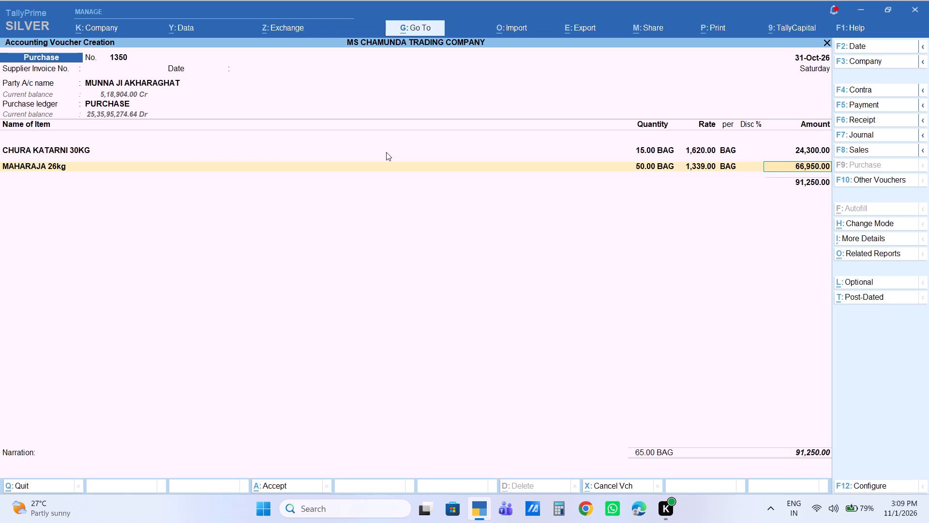
key("Return")
Create a new stock item named Shyambhog Arwa 26kg under the RICE group, keeping BAG as the unit and no category.
type("crea")
key("Down")
key("Return")
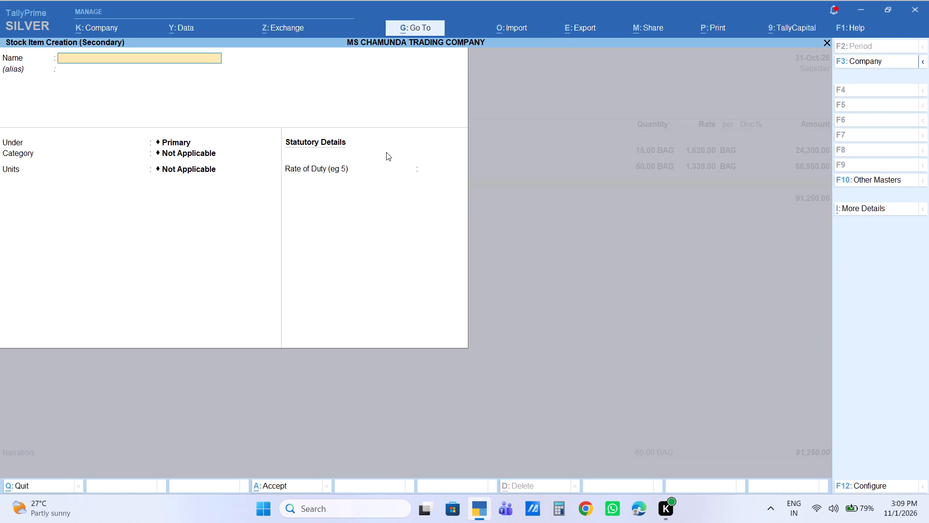
type("shya")
type("mbhog")
key("space")
type("arwa")
key("space")
type("26")
type("kg")
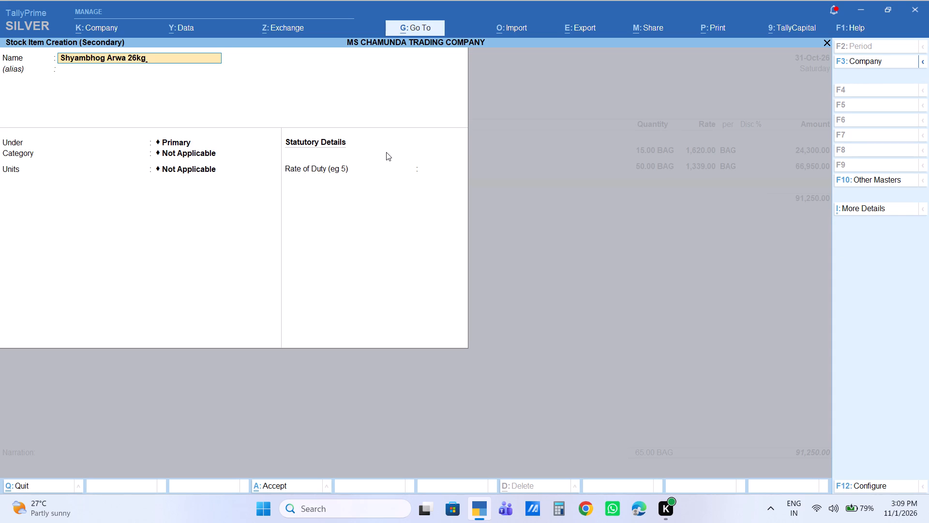
key("Return")
key("Return")
type("ri")
key("Return")
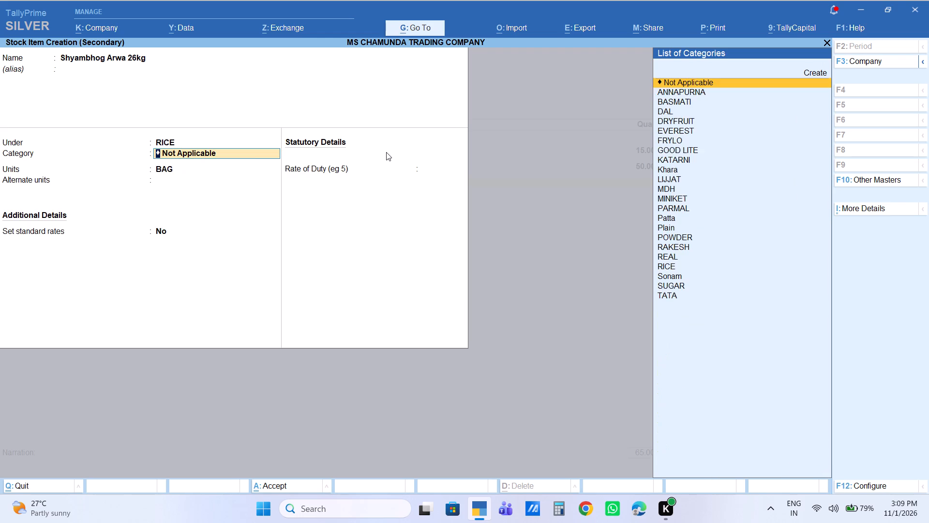
key("Return")
key("Return")
key("Return")
key("Return")
key("Return")
key("Return")
Enter a quantity of 50 BAG at a rate of 1,339 per BAG for the Shyambhog Arwa 26kg line.
key("Return")
key("BackSpace")
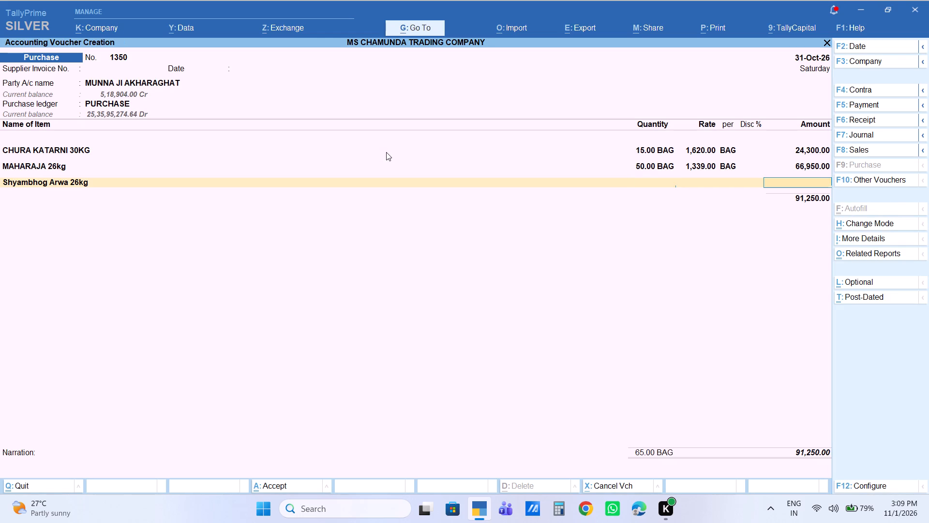
type("50")
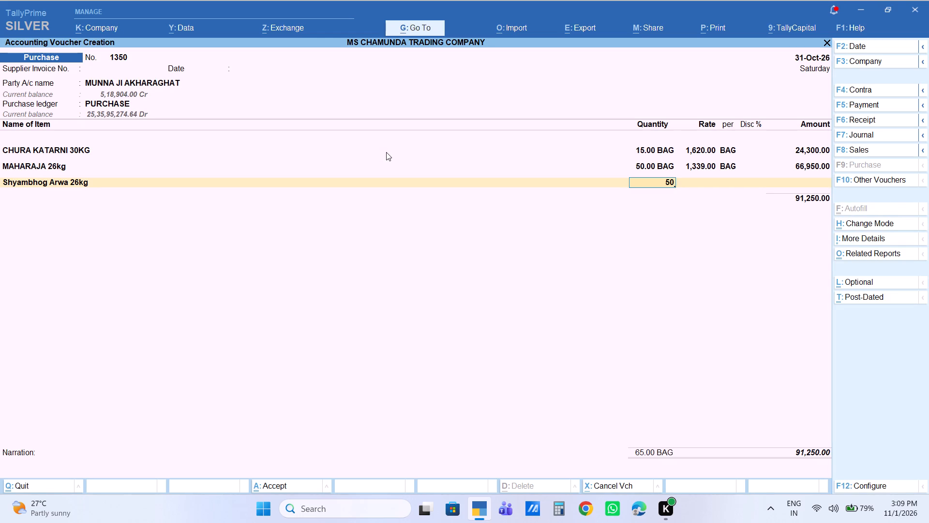
key("Return")
type("13")
type("39")
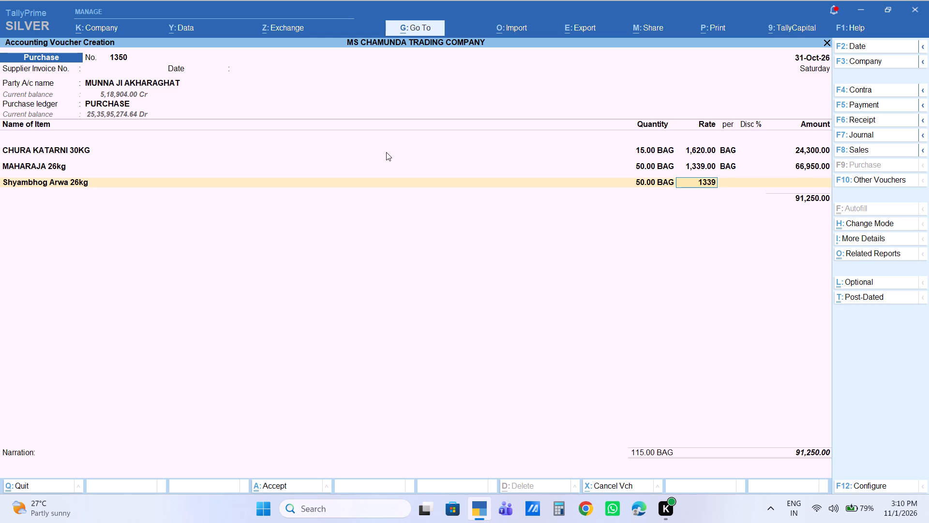
key("Return")
key("Return")
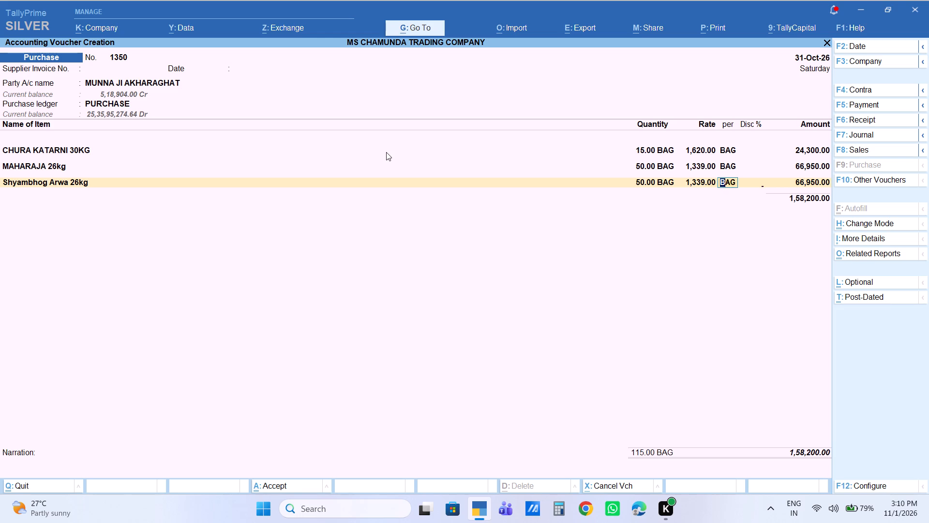
key("Return")
key("Return")
key("Return")
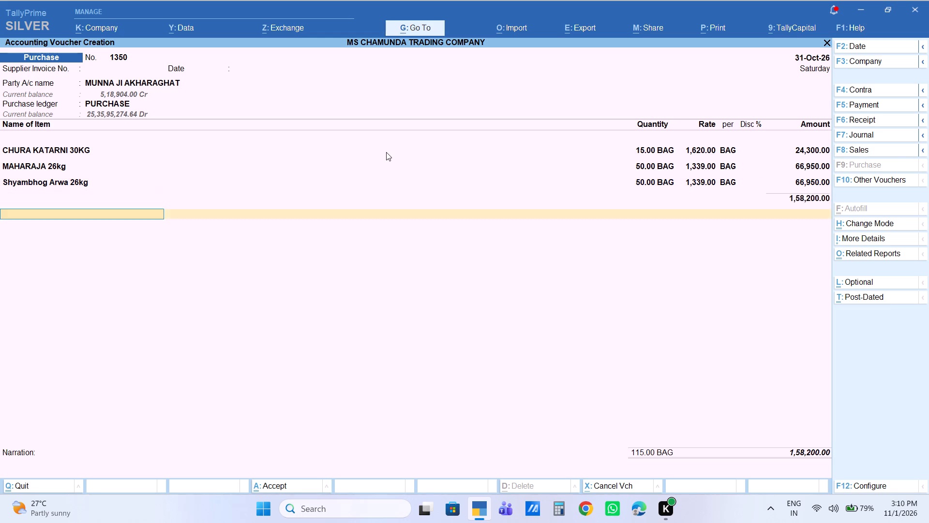
End the item list, allocate the full 1,58,200 Cr to New Ref 1350, leave the narration blank and save the purchase voucher.
key("Return")
key("Return")
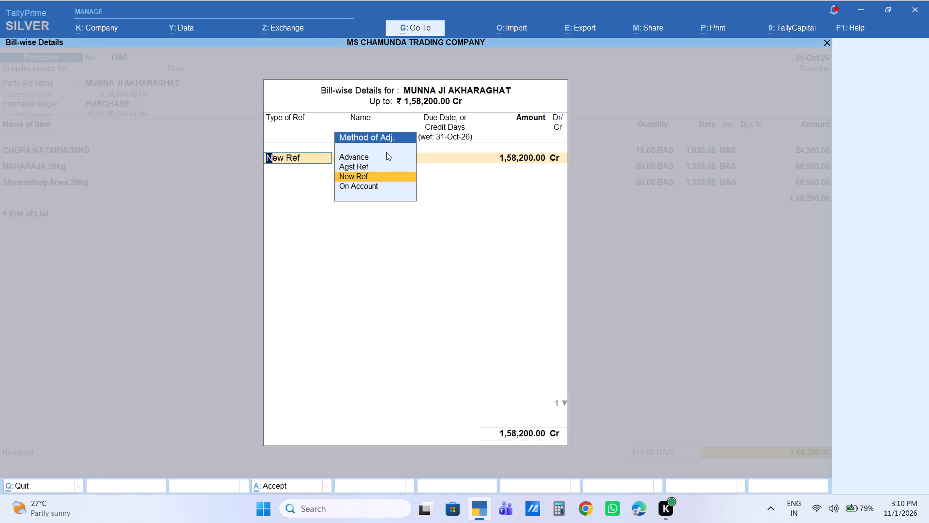
key("Return")
key("Return")
key("Return")
key("Return")
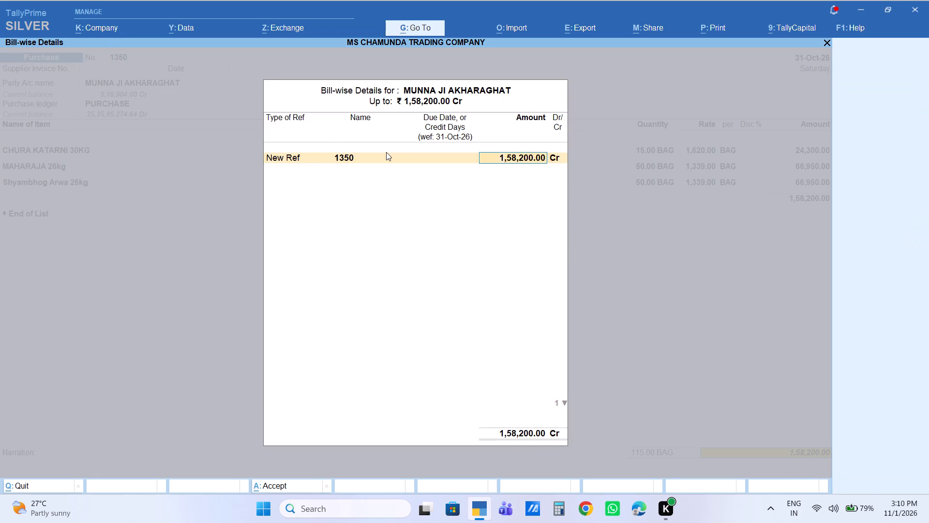
key("Return")
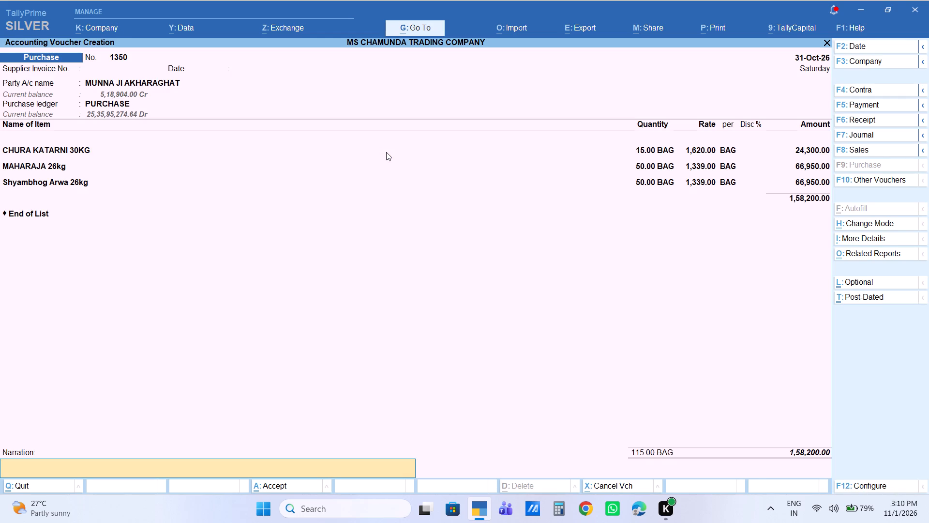
key("Return")
key("Return")
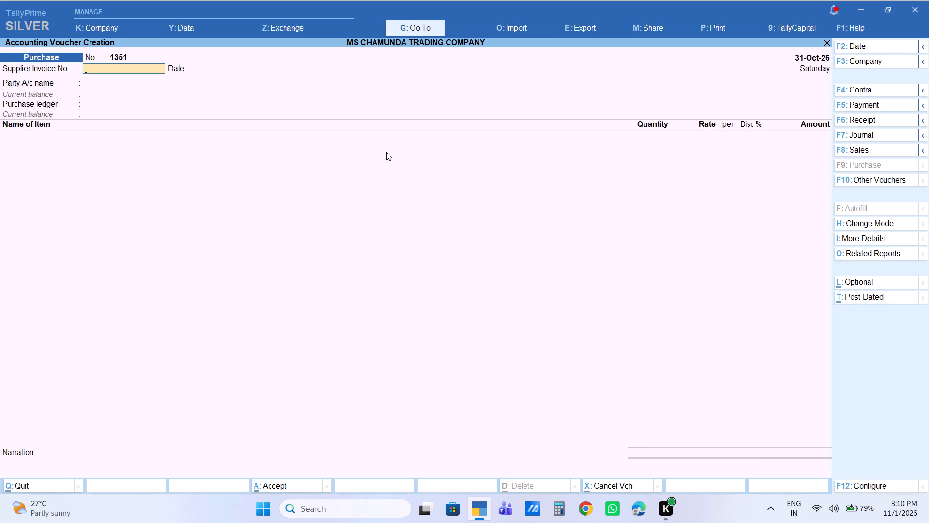
Start the next purchase voucher with Cash as the party account and PURCHASE as the purchase ledger, keeping the default party details.
key("Return")
key("Return")
type("ca")
key("Return")
key("Return")
key("Return")
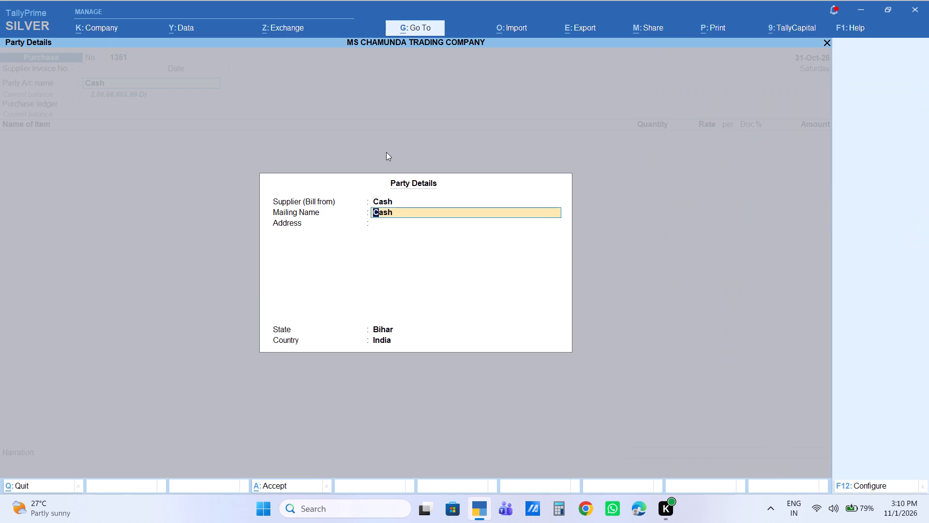
key("Return")
key("Return")
key("Return")
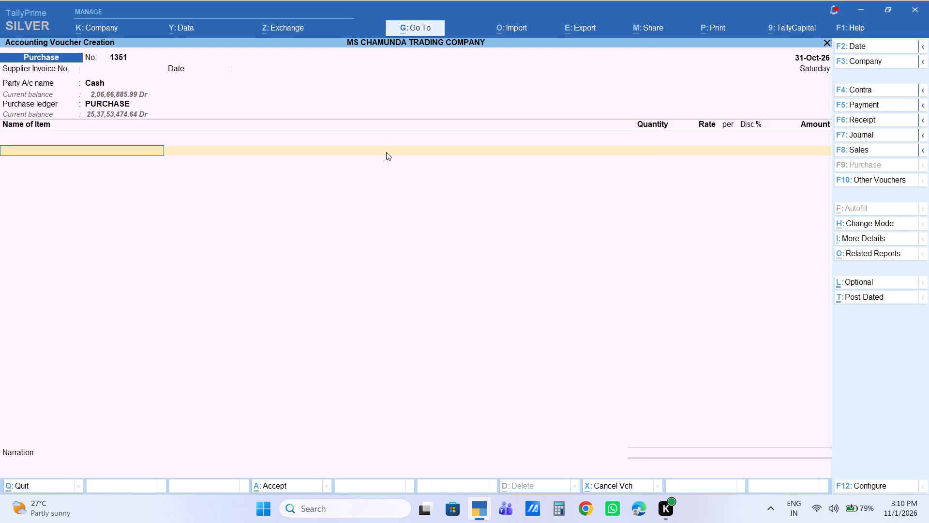
Add the stock item GORANGA GOLD 26kg with a quantity of 50 BAG at a rate of 1,276 per BAG.
type("gold")
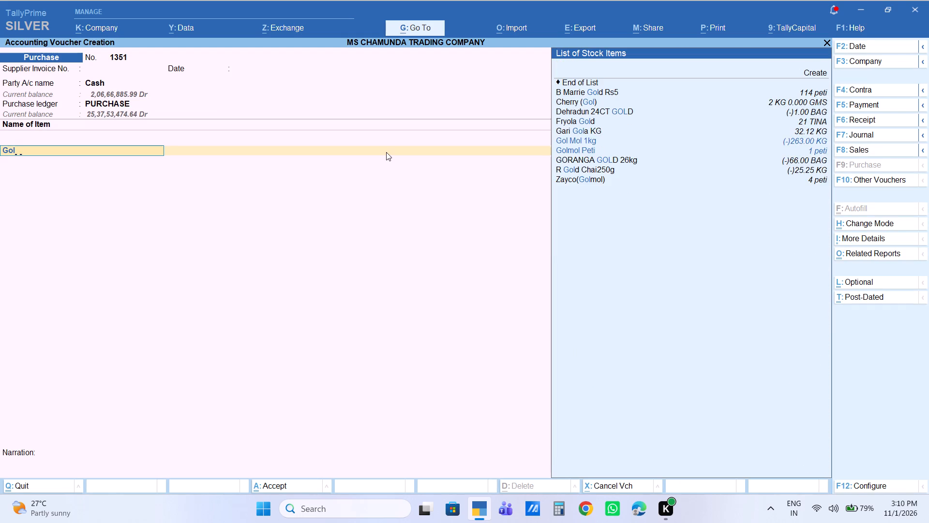
key("Down")
key("Down")
key("Down")
key("Down")
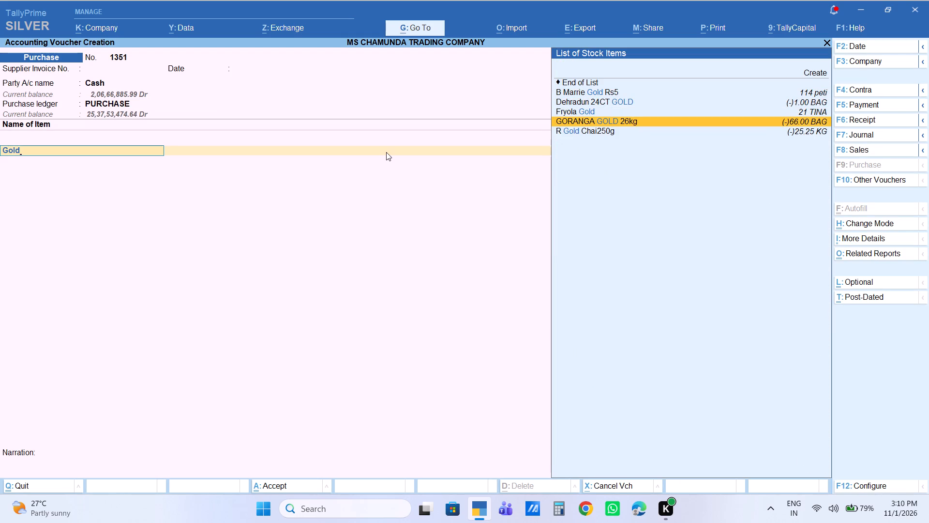
key("Return")
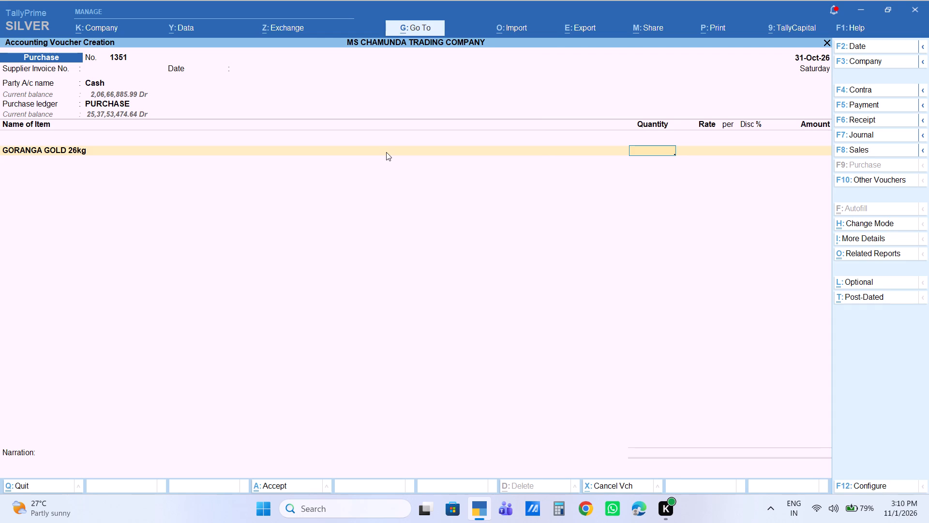
type("50")
key("Return")
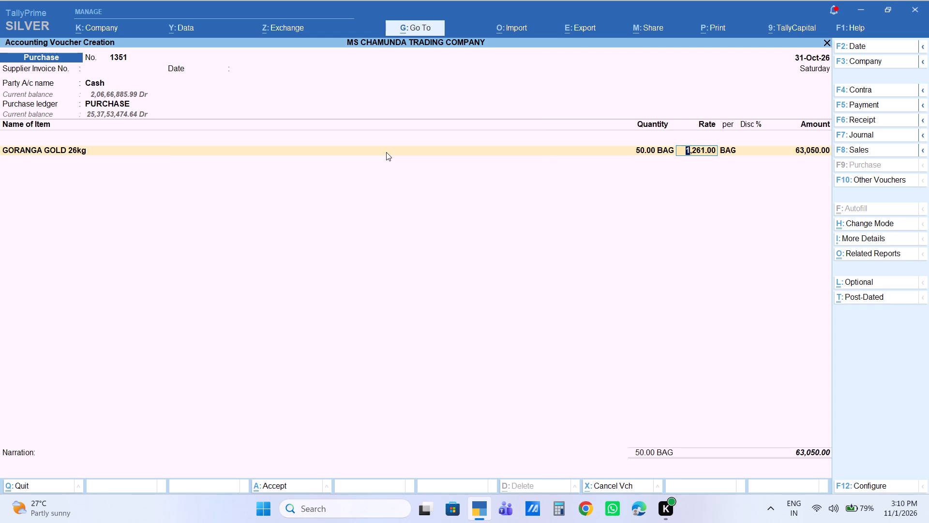
type("1276")
key("Return")
key("Return")
key("Return")
key("Return")
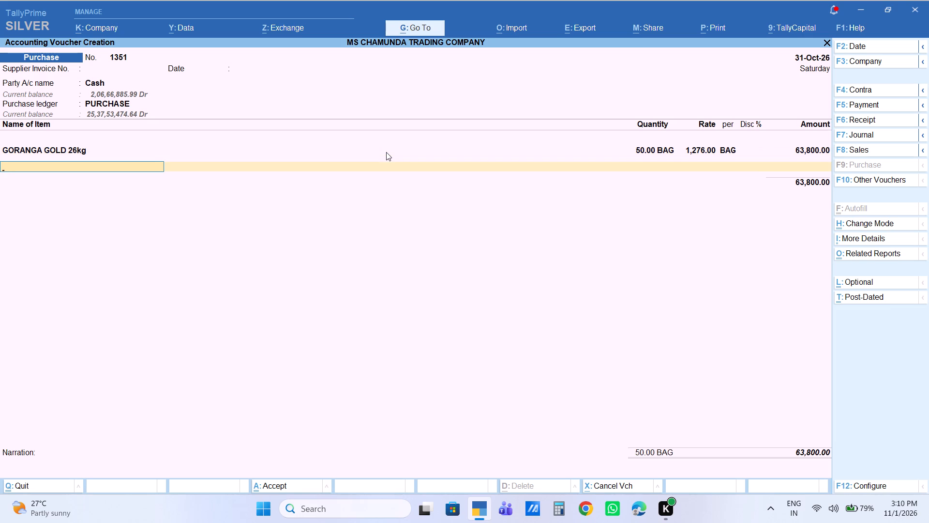
Add the stock item TATA Namak 1kg Bag with a quantity of 30 BAG at a rate of 1,359 per BAG.
type("tata na")
key("Down")
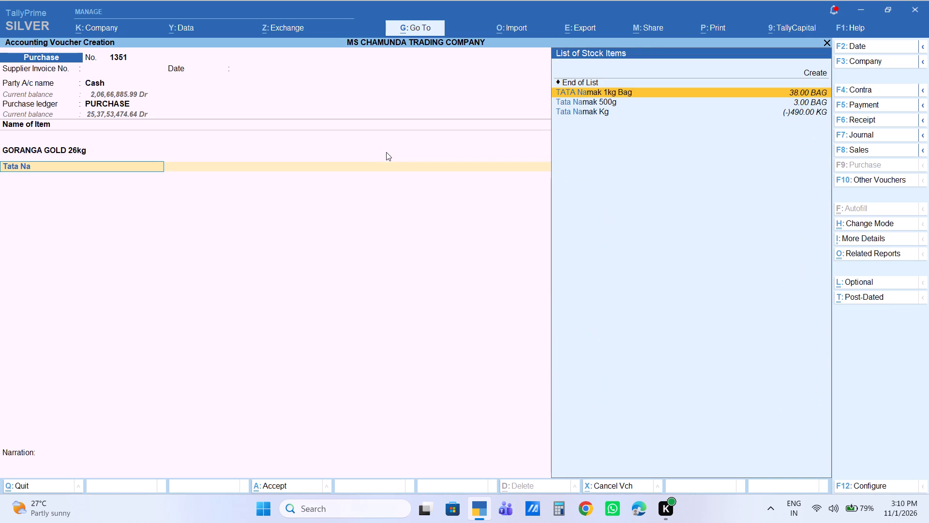
key("Return")
type("30")
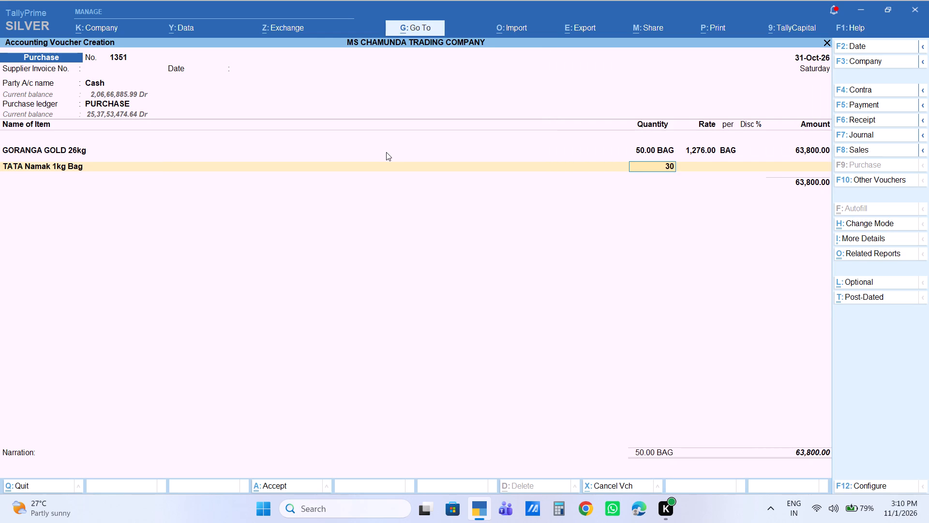
key("Return")
type("1359")
key("Return")
key("Return")
key("Return")
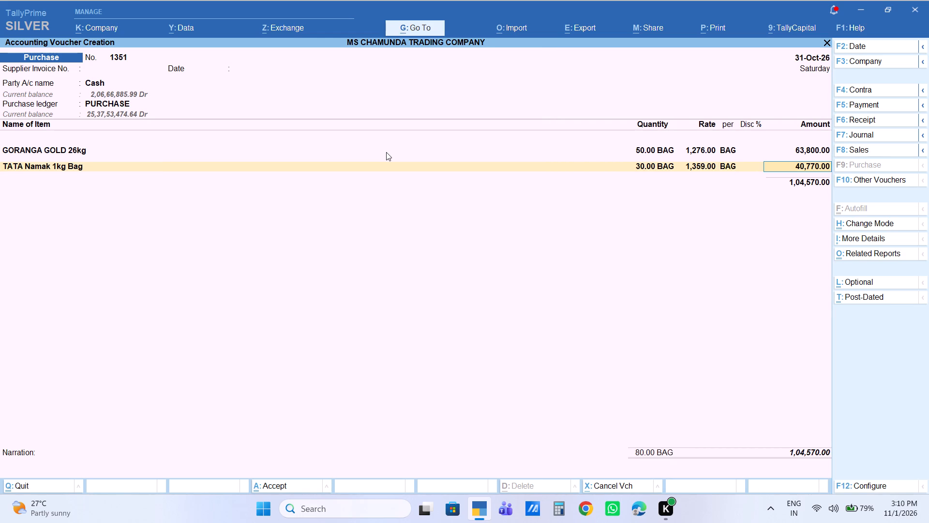
key("Return")
End the item list and save the Cash purchase voucher without a narration.
key("Return")
key("Return")
key("Return")
key("Return")
key("Return")
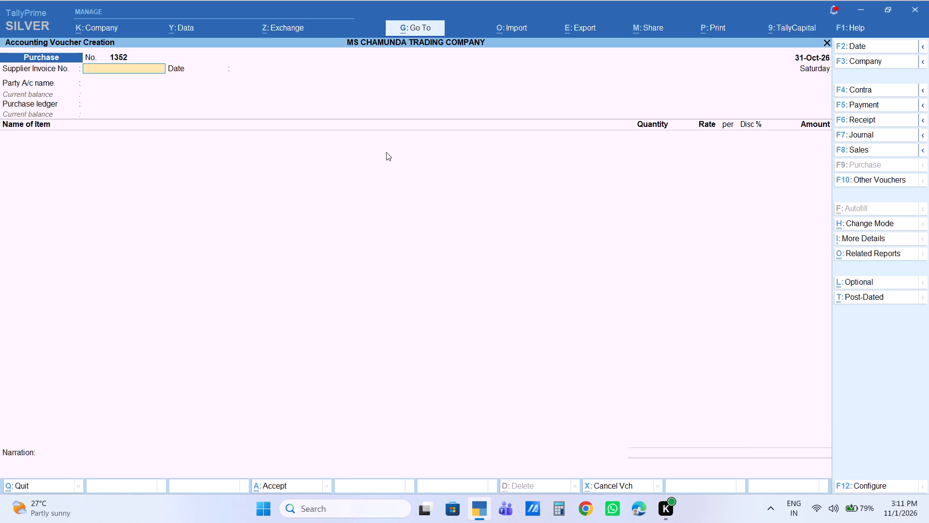
Set the new purchase voucher's date to 30-Oct-26.
key("F2")
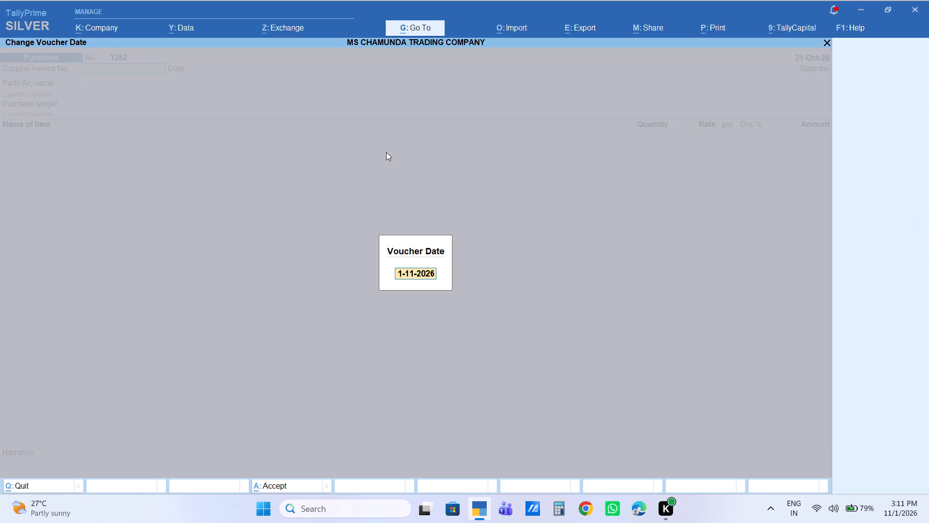
type("30/10")
key("Return")
Set GABBAR JI GOLA as the party account with default party details and PURCHASE as the purchase ledger, leaving the supplier invoice number blank.
key("Return")
key("Return")
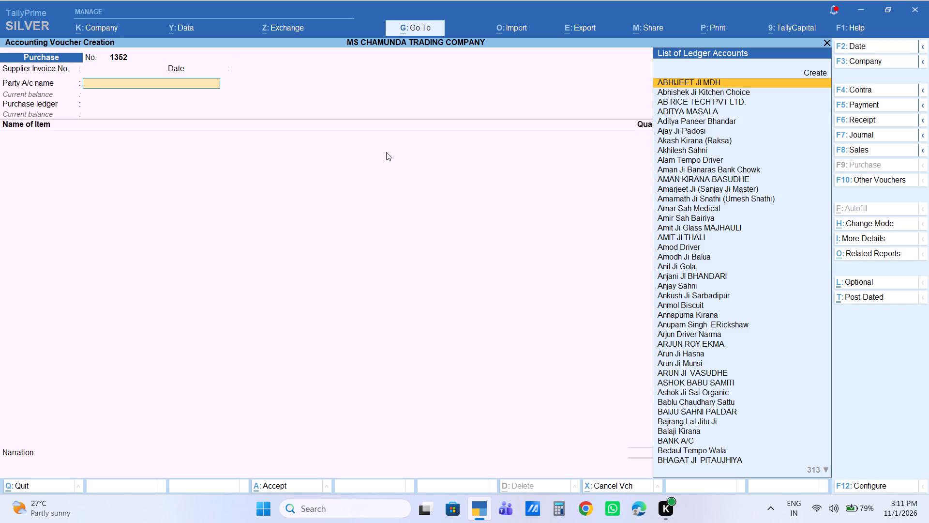
type("gabba")
key("Return")
key("Return")
key("Return")
key("Return")
key("Return")
key("Return")
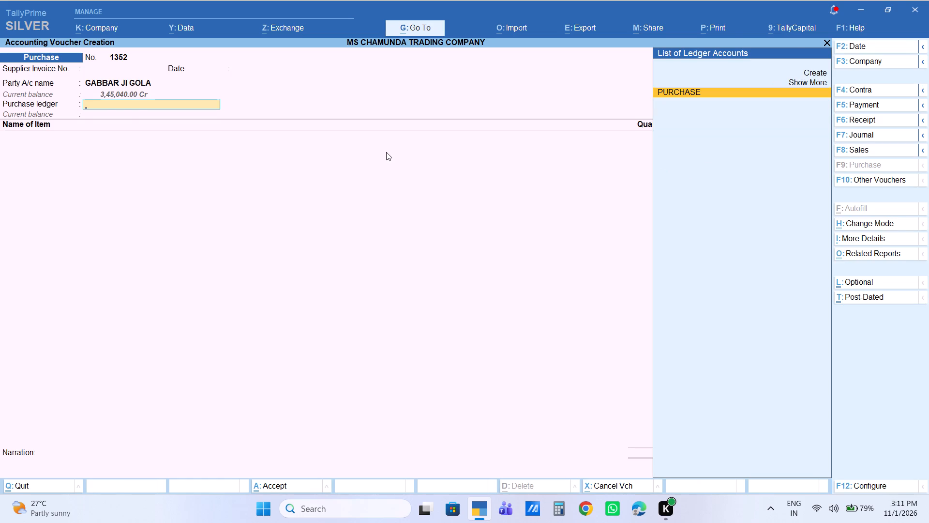
Add the stock item Kailasha 26kg with a quantity of 10 BAG at a rate of 2,132 per BAG.
type("kaila")
key("Return")
type("10")
key("Return")
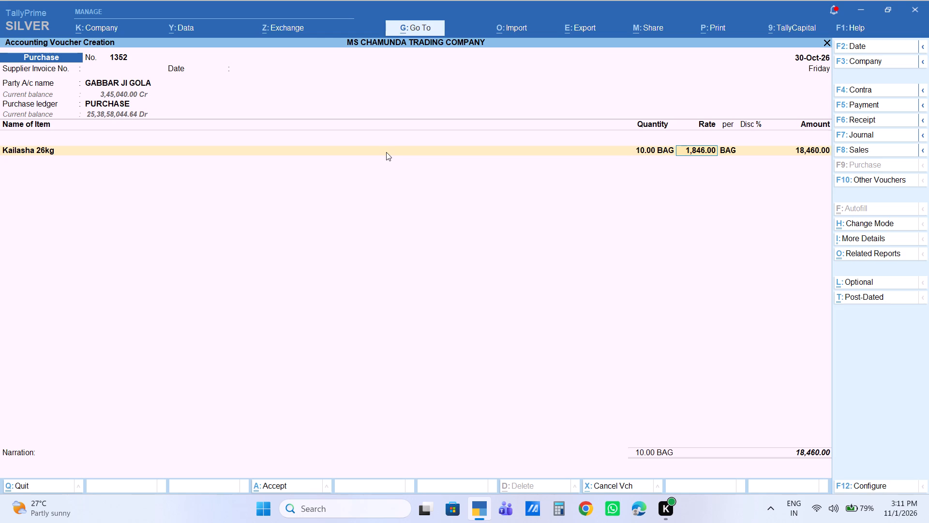
type("2132")
key("Return")
key("Return")
key("Return")
key("Return")
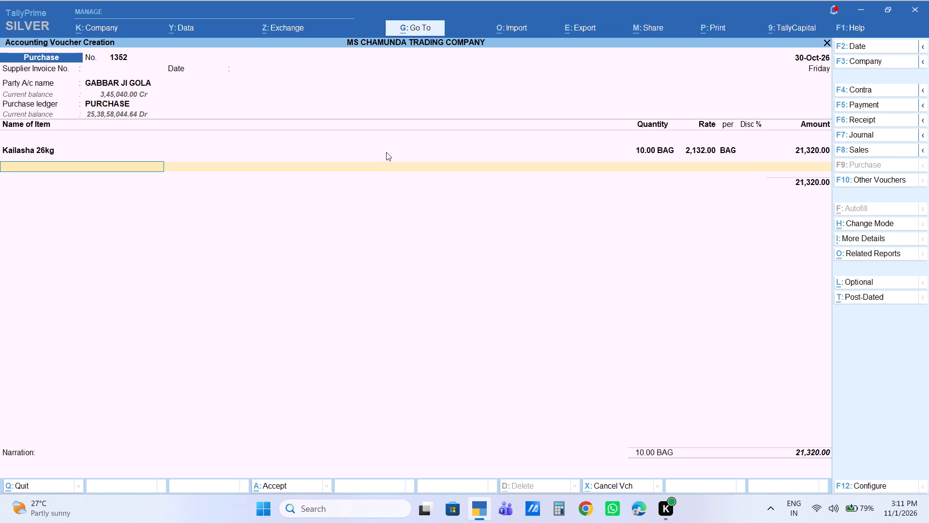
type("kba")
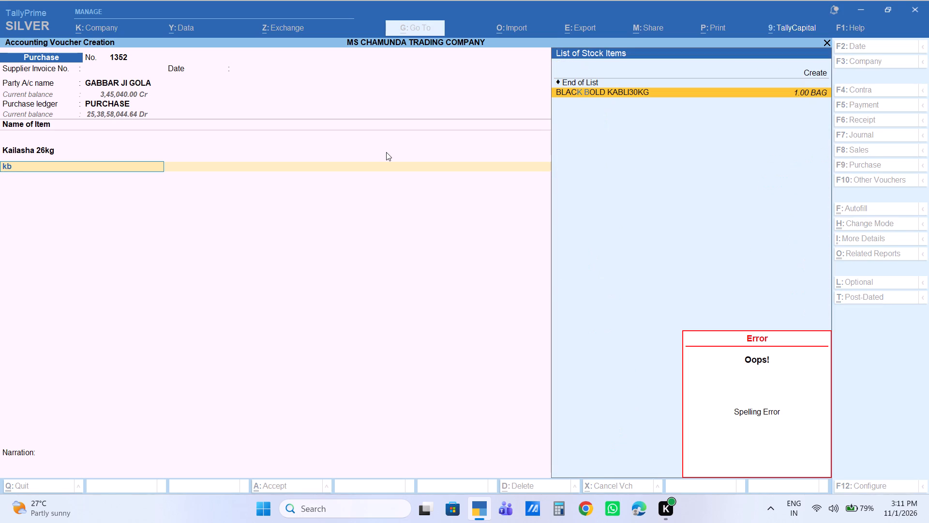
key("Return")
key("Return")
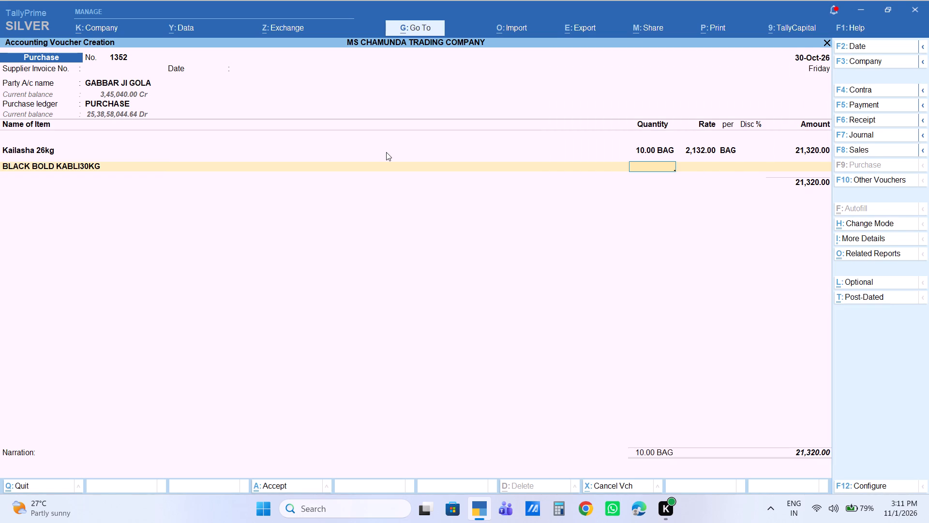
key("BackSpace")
Create a new stock item named KBA Arwa 26kg from the item line, without an alias.
type("cre")
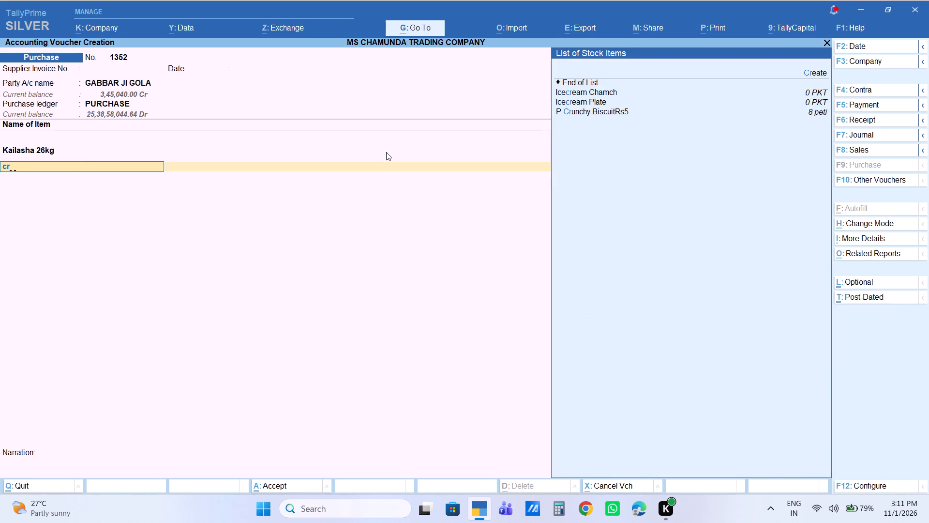
key("Up")
key("Up")
key("Up")
key("Up")
key("Return")
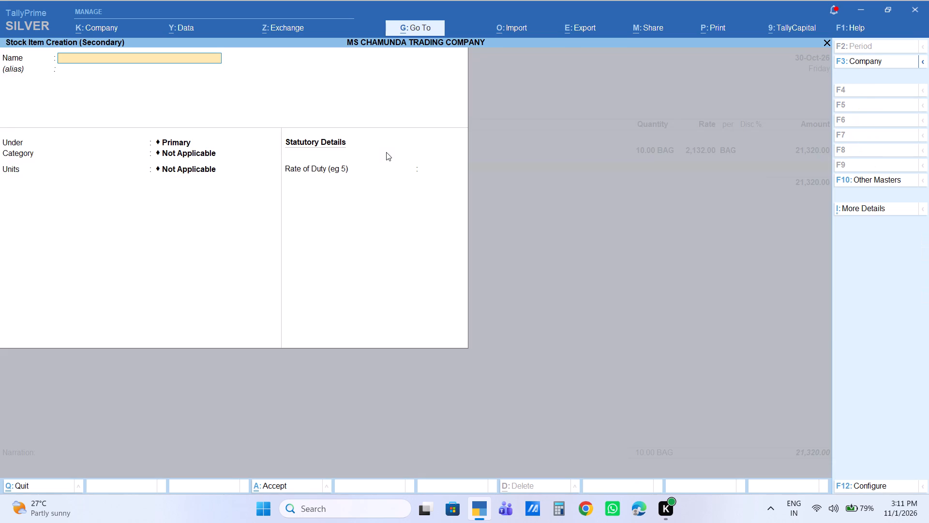
key("l")
key("BackSpace")
type("KBA")
key("space")
key("a")
type("rwa")
key("space")
type("26")
type("kg")
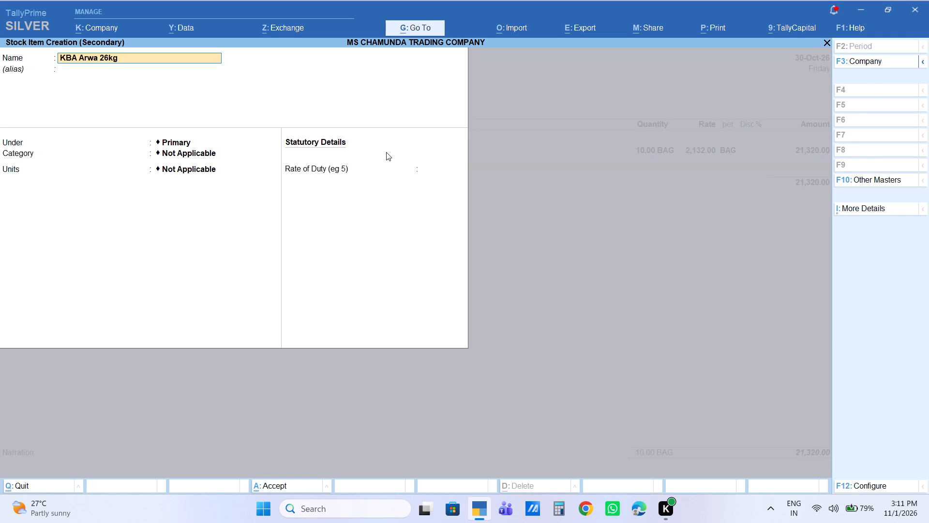
key("Return")
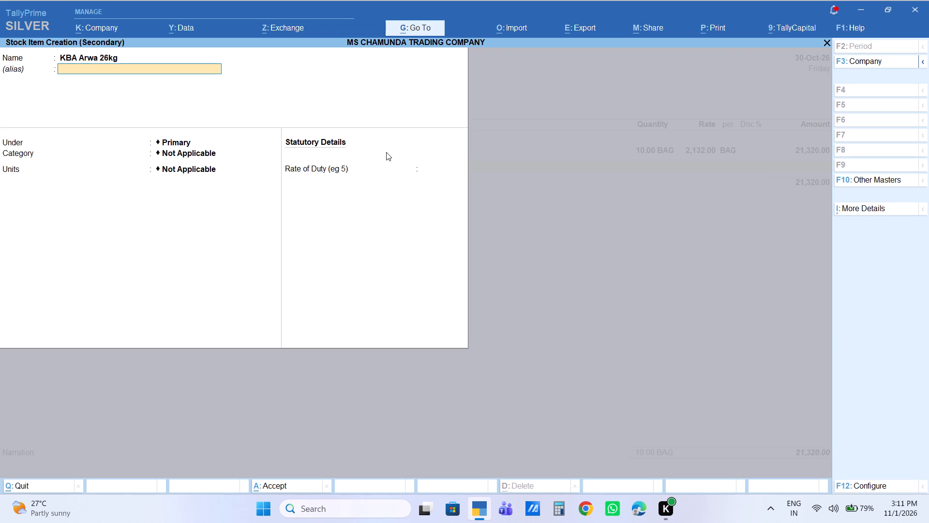
key("Return")
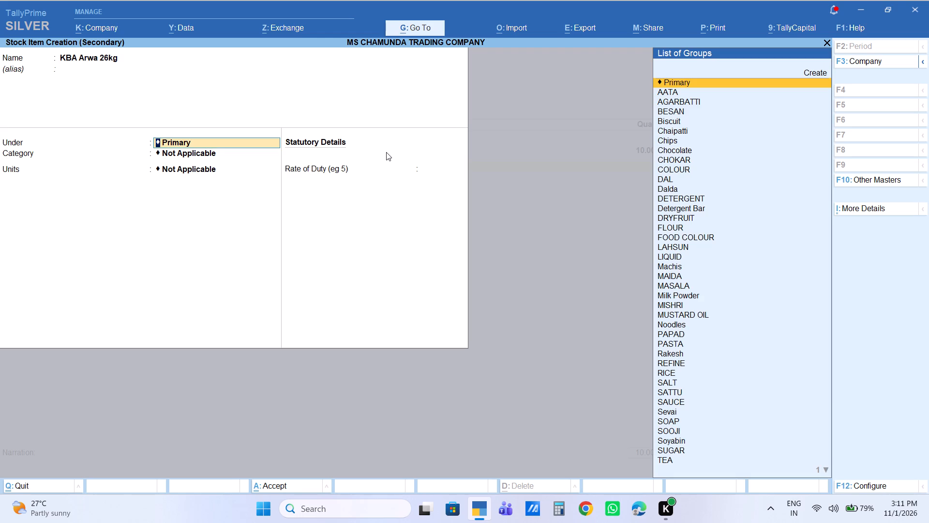